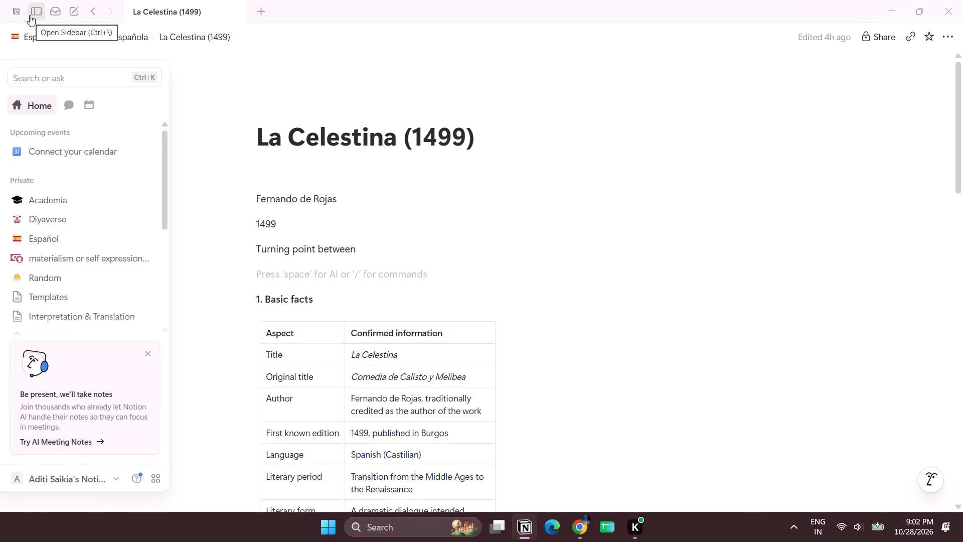
scroll(84, 180, down, 1)
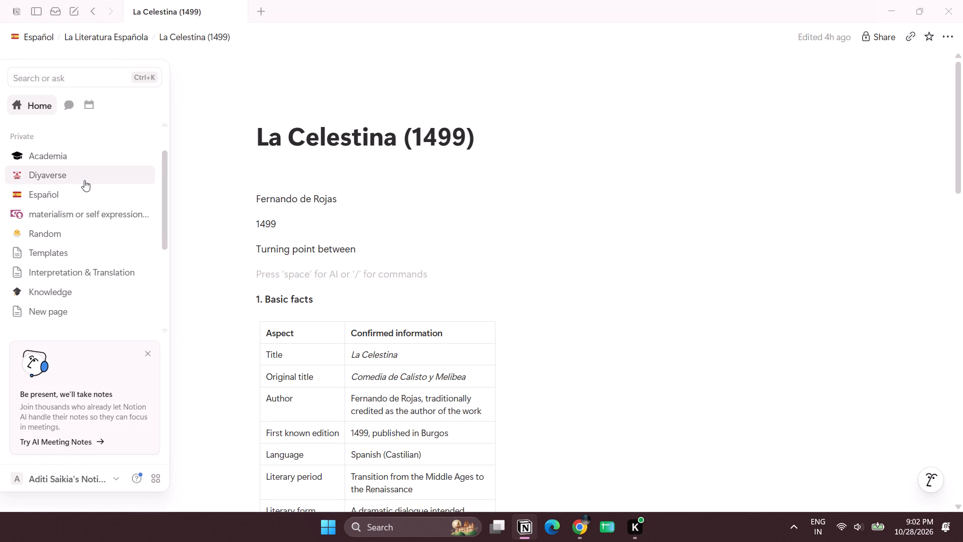
scroll(84, 180, down, 1)
scroll(84, 204, up, 1)
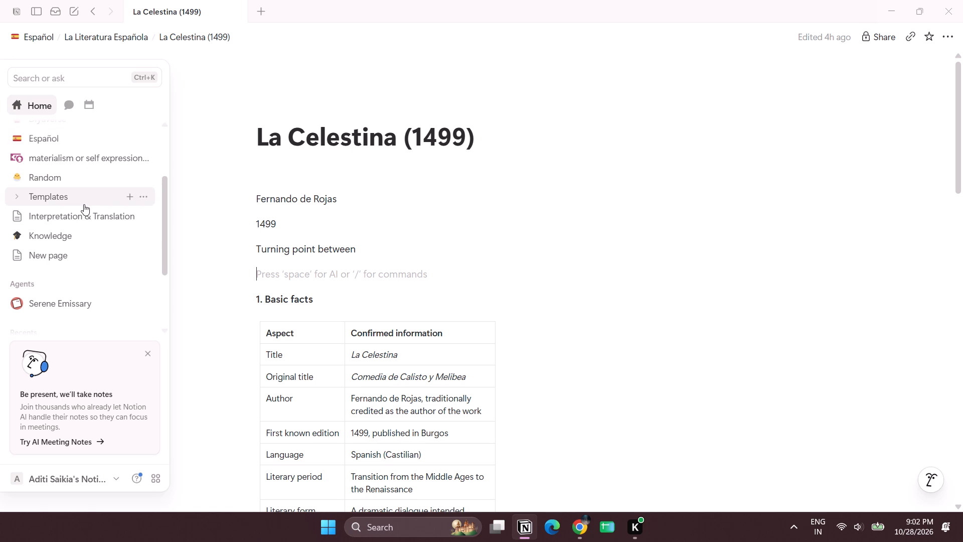
scroll(84, 204, up, 1)
scroll(435, 258, down, 1)
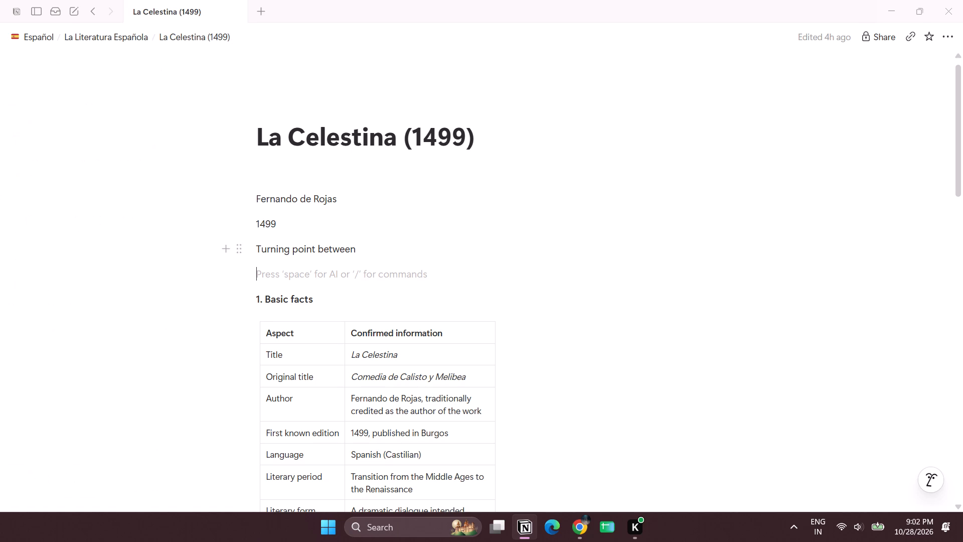
scroll(435, 258, down, 9)
scroll(435, 258, up, 8)
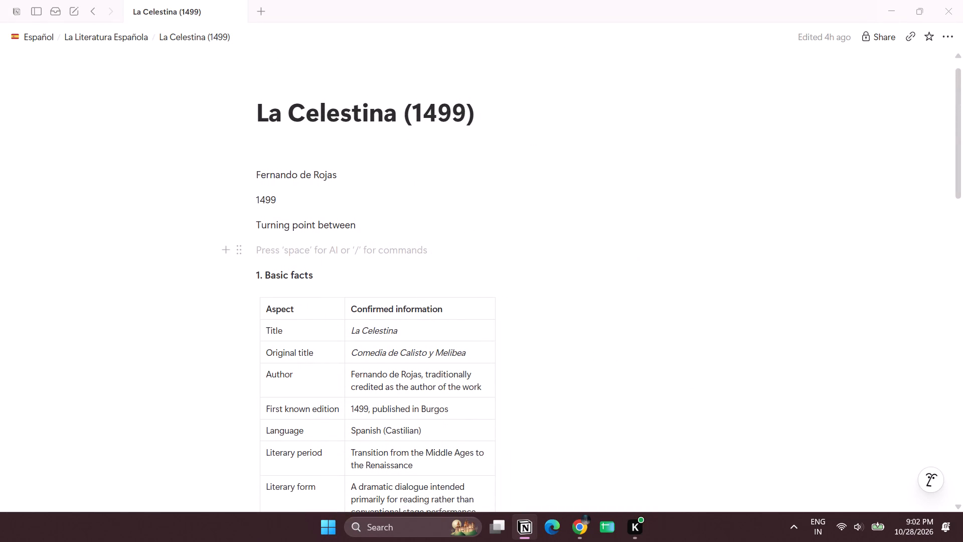
Open the parent Español page and examine its linked pages, course notes and exam unit breakdown.
click(33, 34)
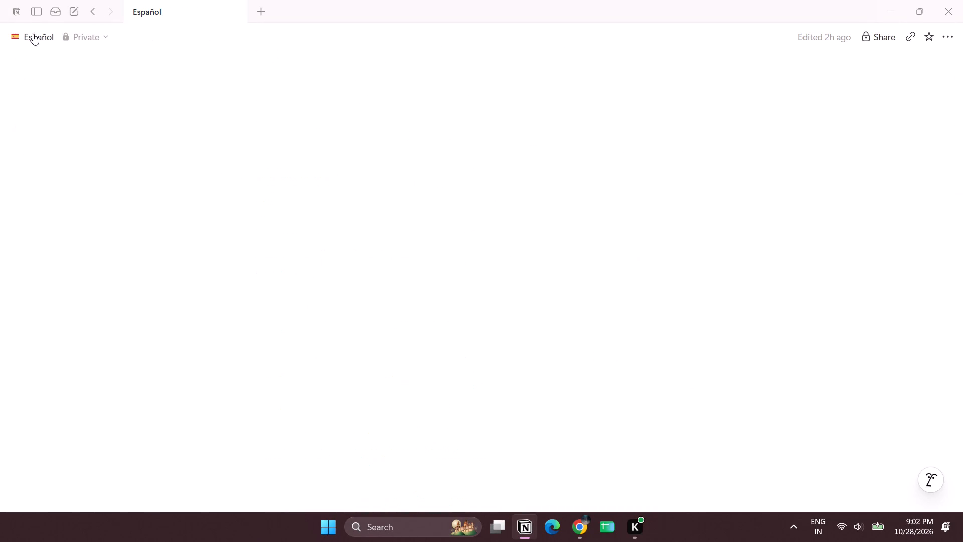
scroll(224, 221, down, 2)
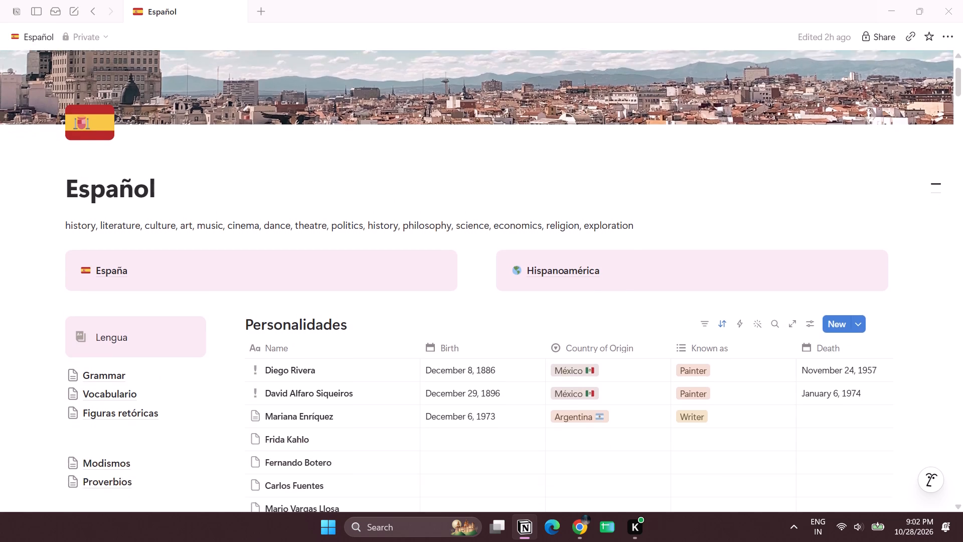
scroll(224, 221, down, 2)
scroll(357, 299, down, 4)
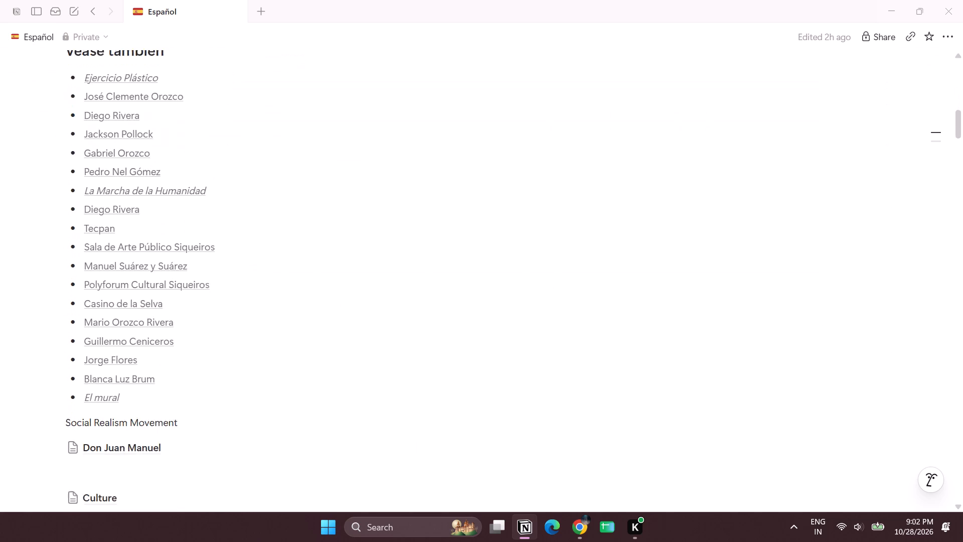
scroll(357, 299, down, 8)
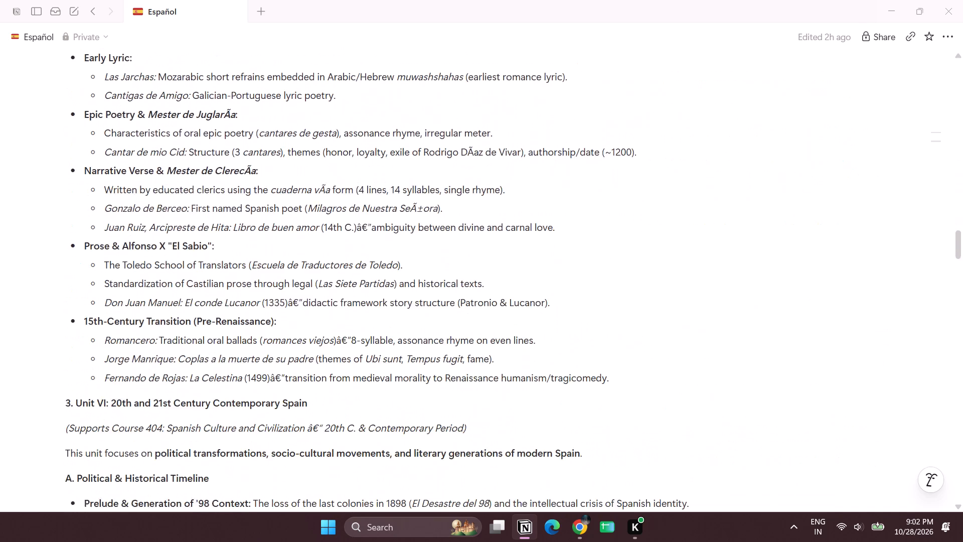
scroll(357, 299, up, 9)
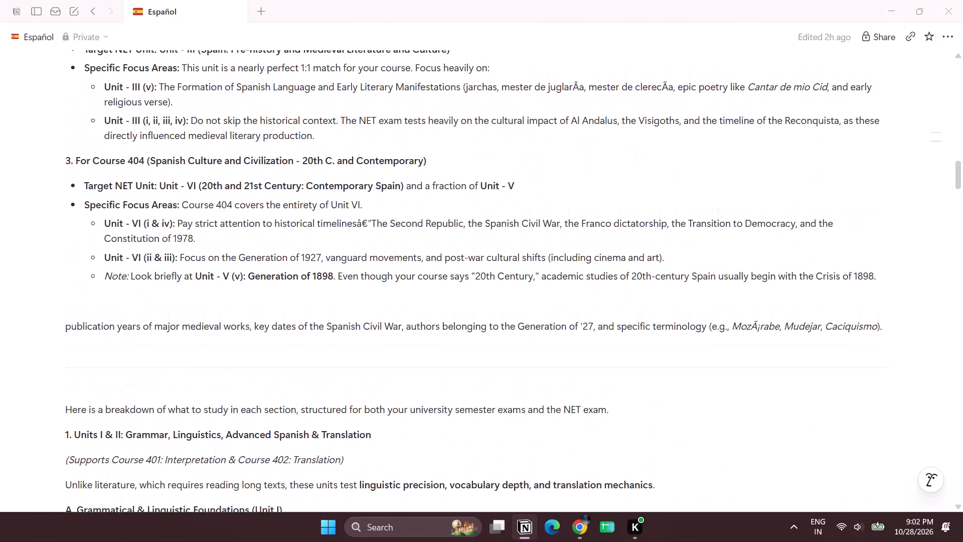
scroll(357, 299, up, 2)
scroll(357, 299, down, 5)
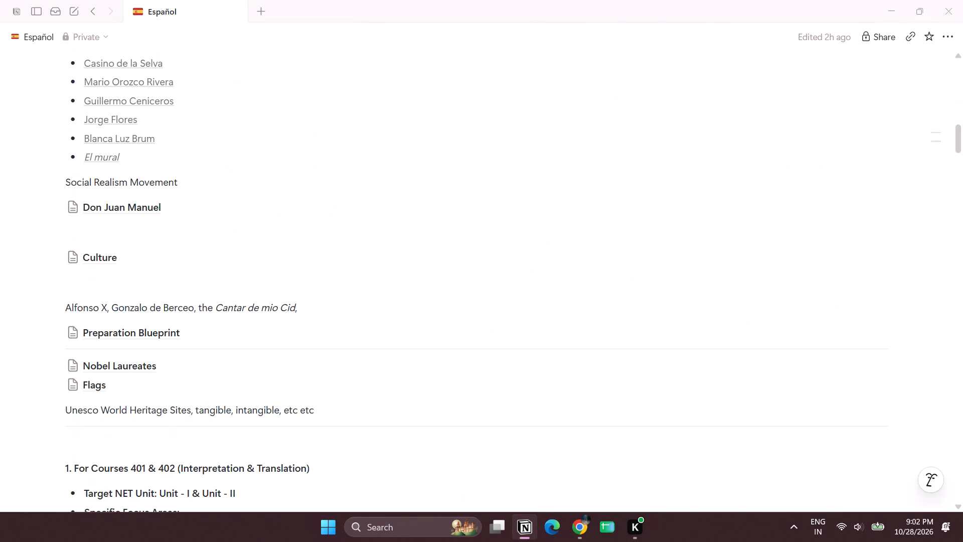
scroll(357, 299, down, 4)
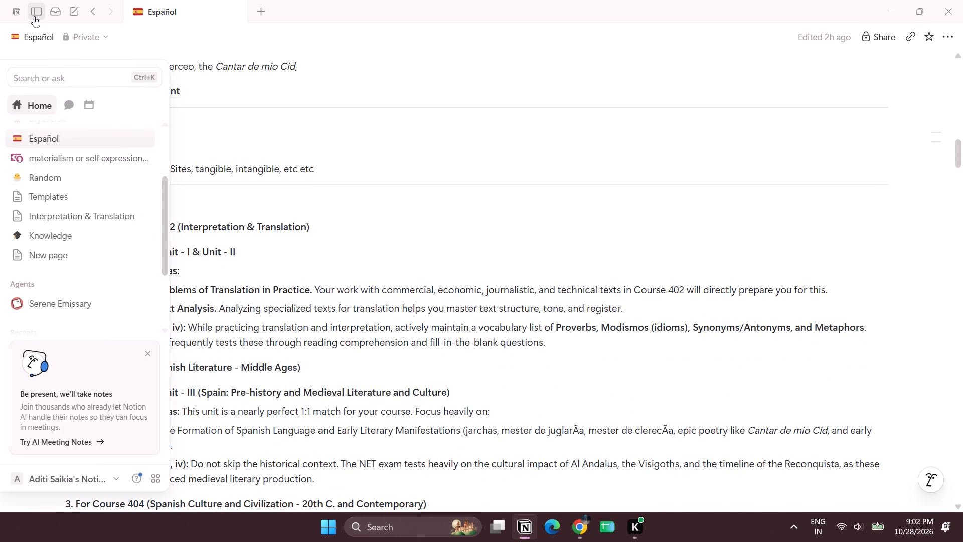
Open the Academia page from the workspace's private pages.
scroll(64, 151, up, 1)
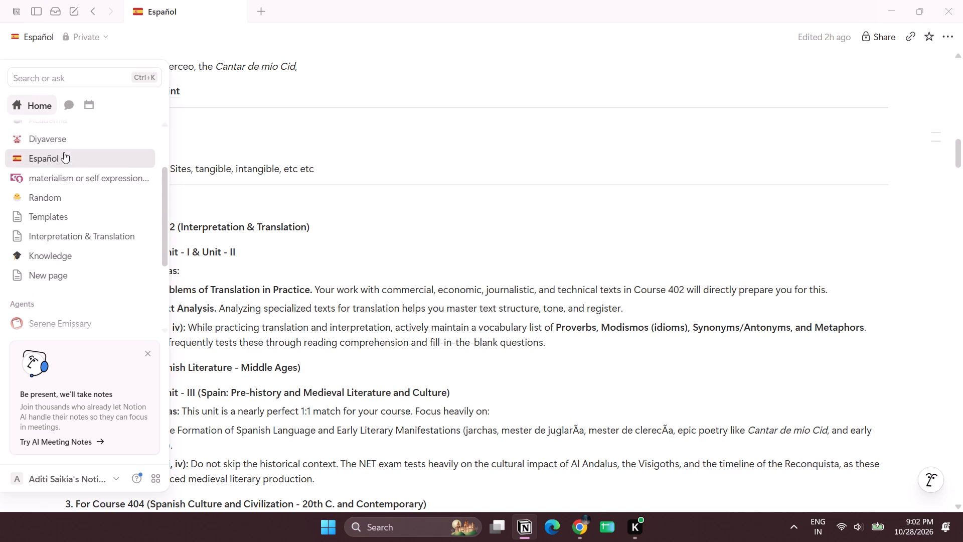
scroll(27, 147, up, 1)
click(52, 170)
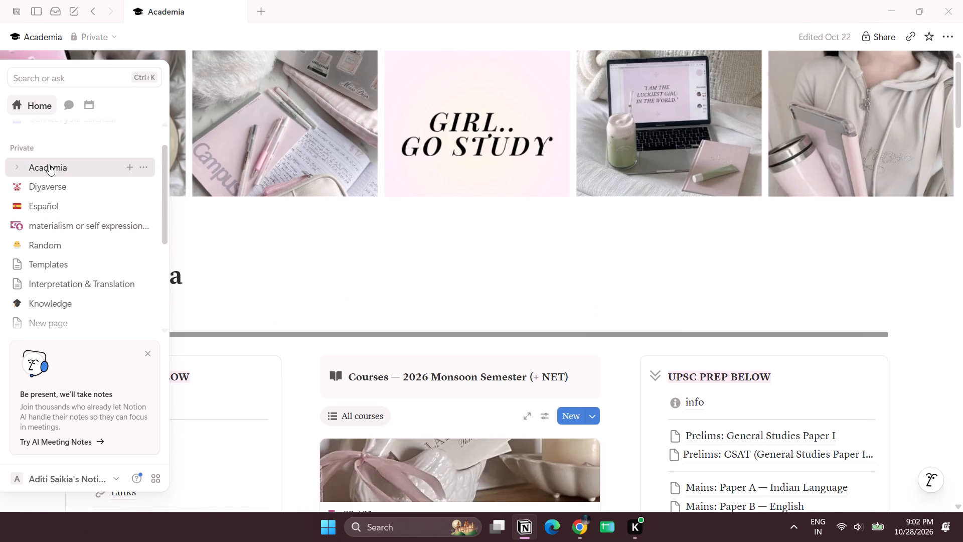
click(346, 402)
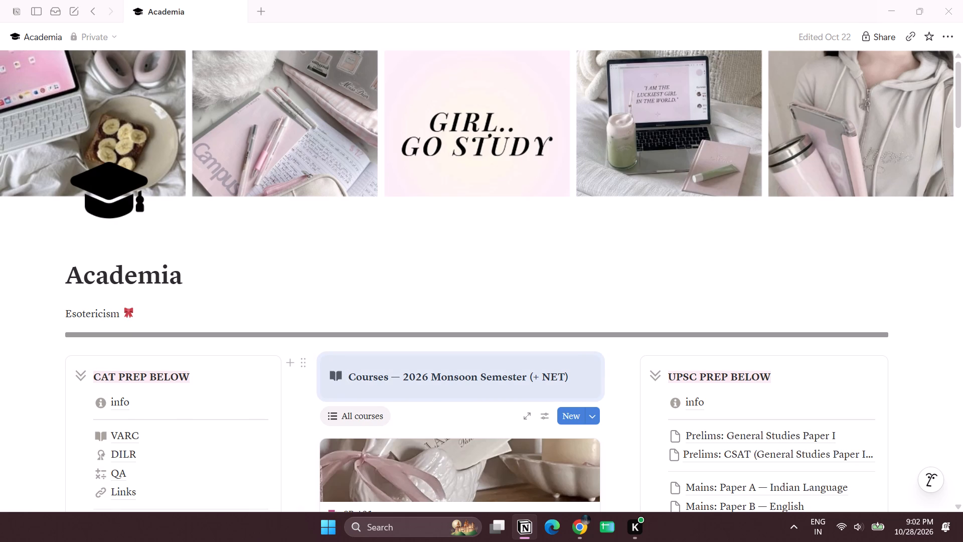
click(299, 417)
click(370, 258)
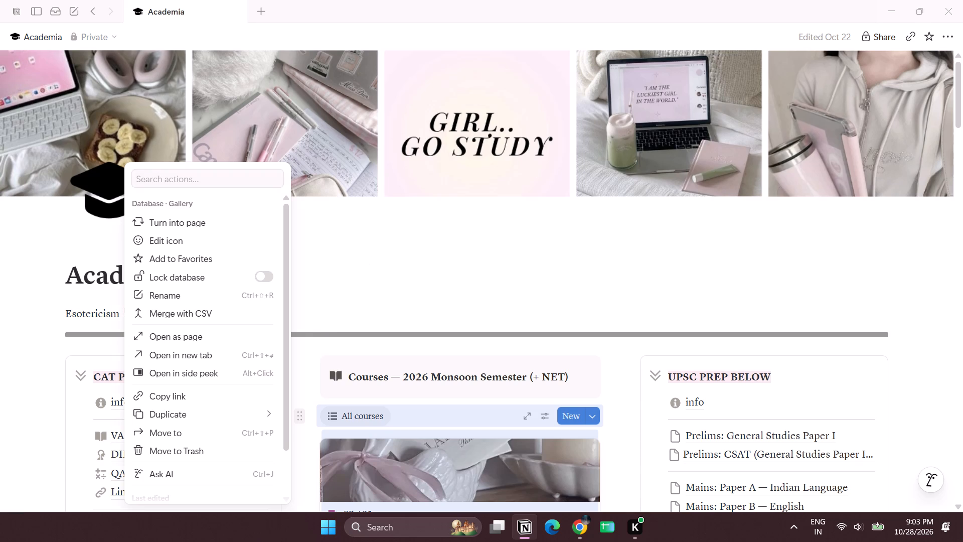
Keep the workspace page list open and move the Español page into Academia, between the Courses callout and the courses gallery.
scroll(354, 257, down, 4)
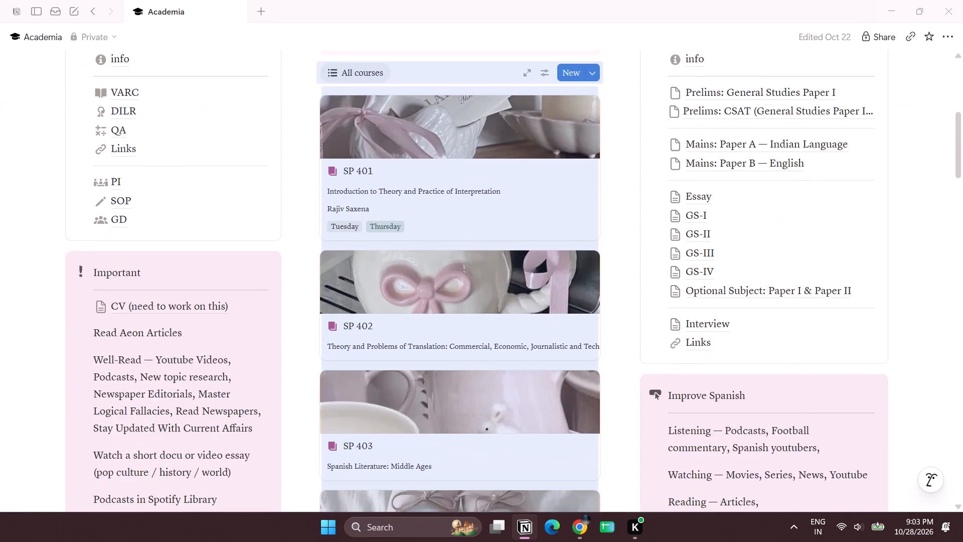
scroll(354, 257, up, 3)
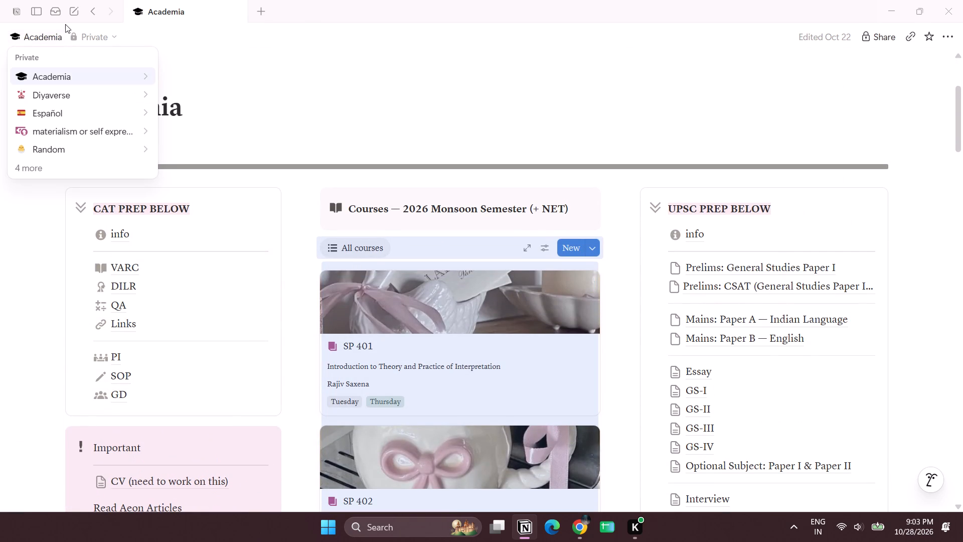
click(33, 11)
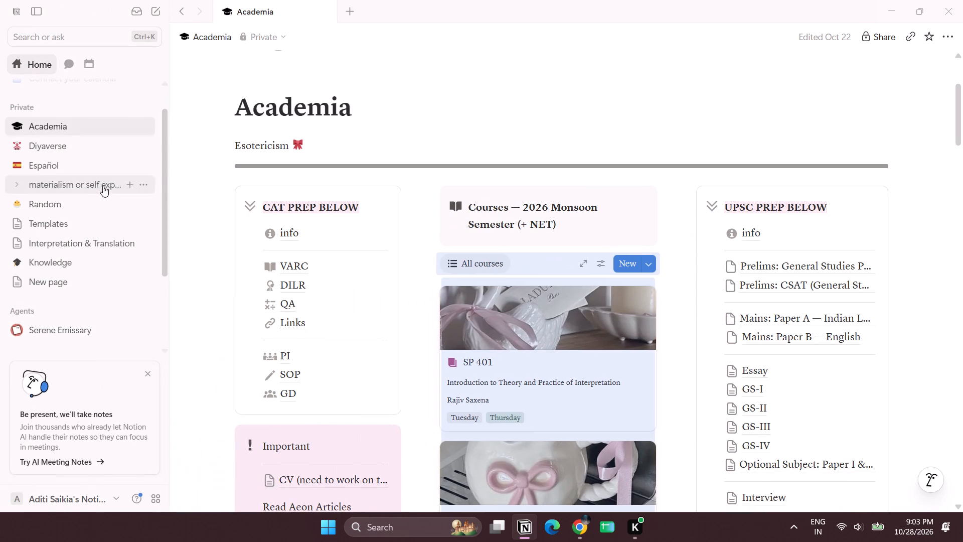
drag(51, 160, 616, 229)
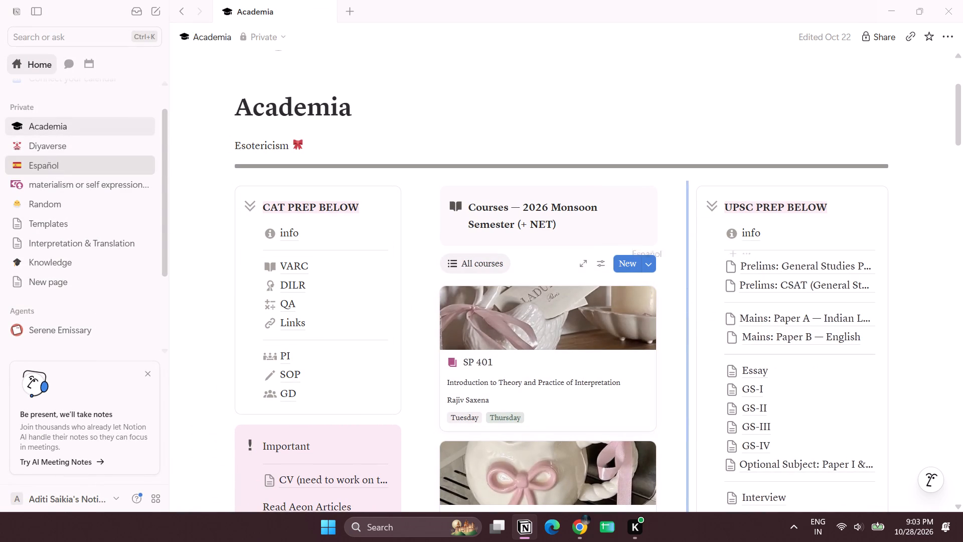
drag(616, 229, 509, 250)
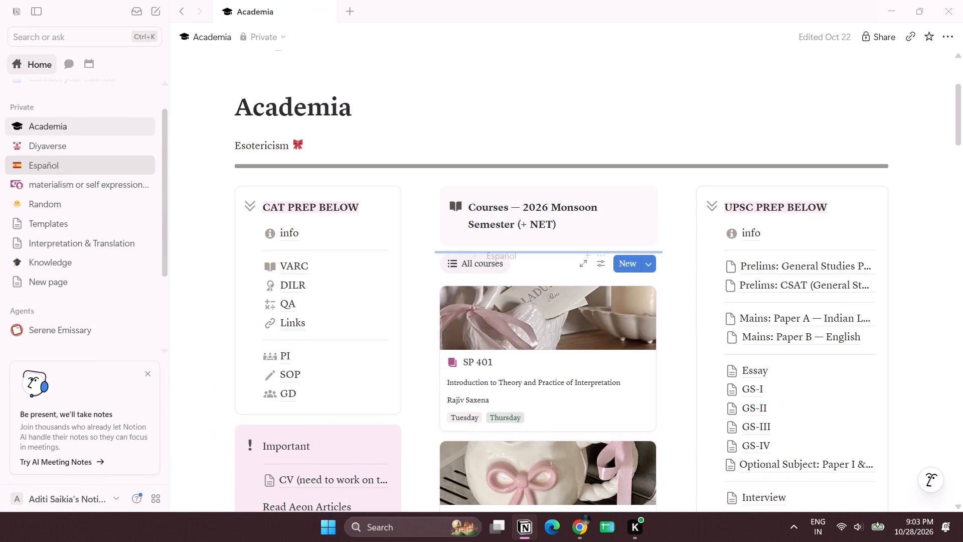
drag(509, 250, 509, 280)
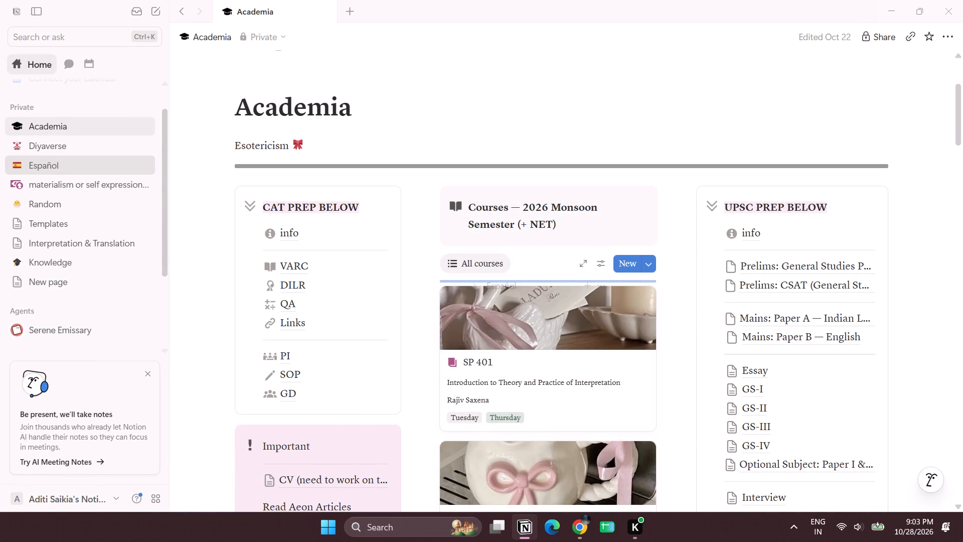
drag(509, 280, 503, 247)
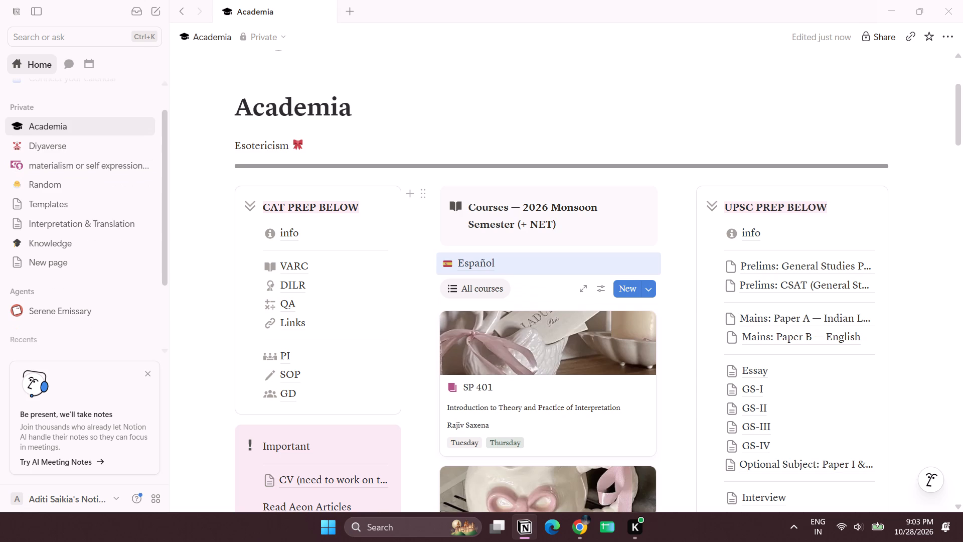
Move the Español page from below the Courses callout into the All courses gallery as the card before SP 401.
drag(421, 264, 454, 296)
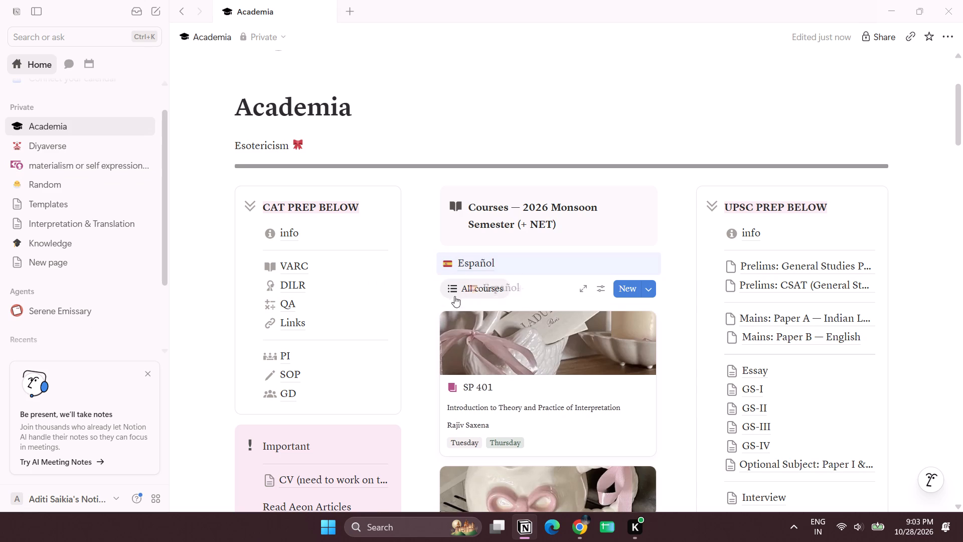
drag(454, 296, 461, 304)
scroll(570, 346, down, 1)
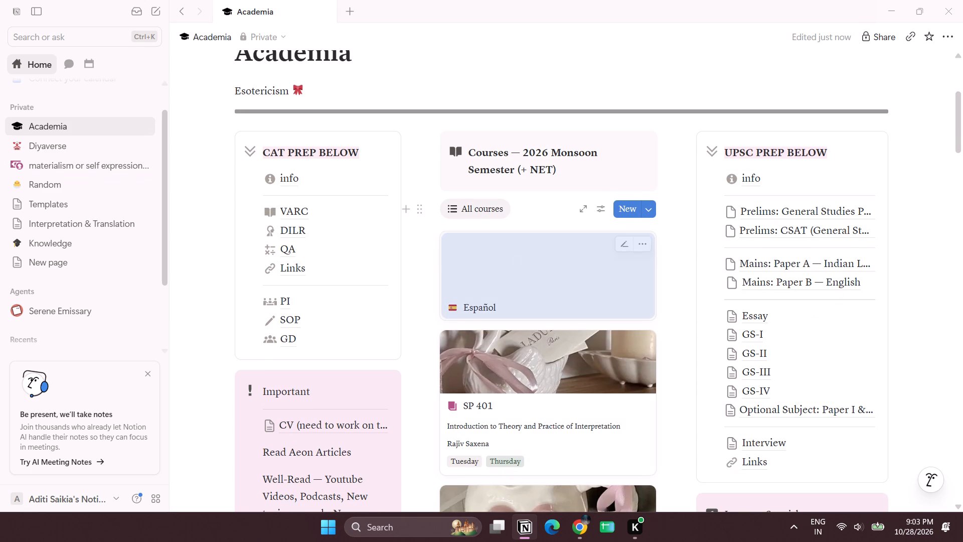
Preview the Español card's page from the courses gallery, and close the preview.
click(485, 265)
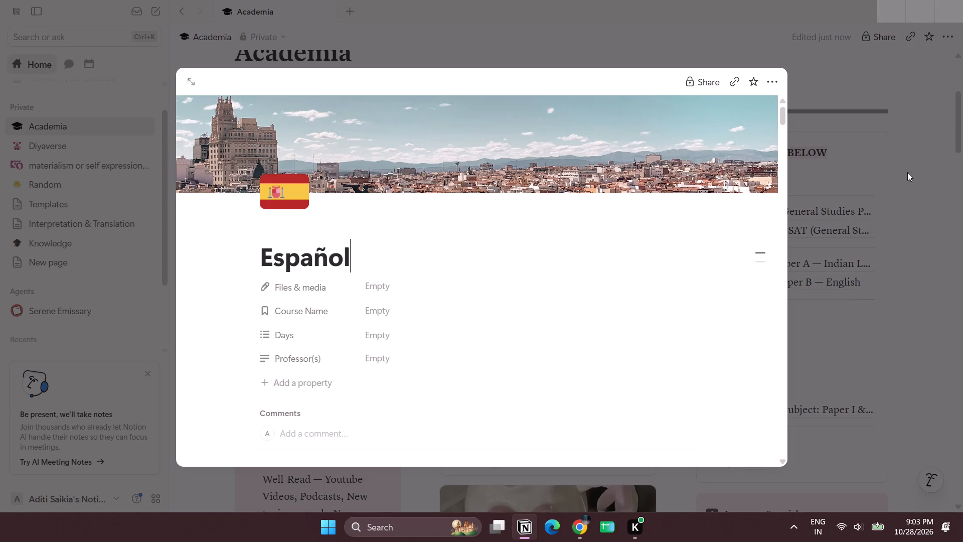
click(883, 190)
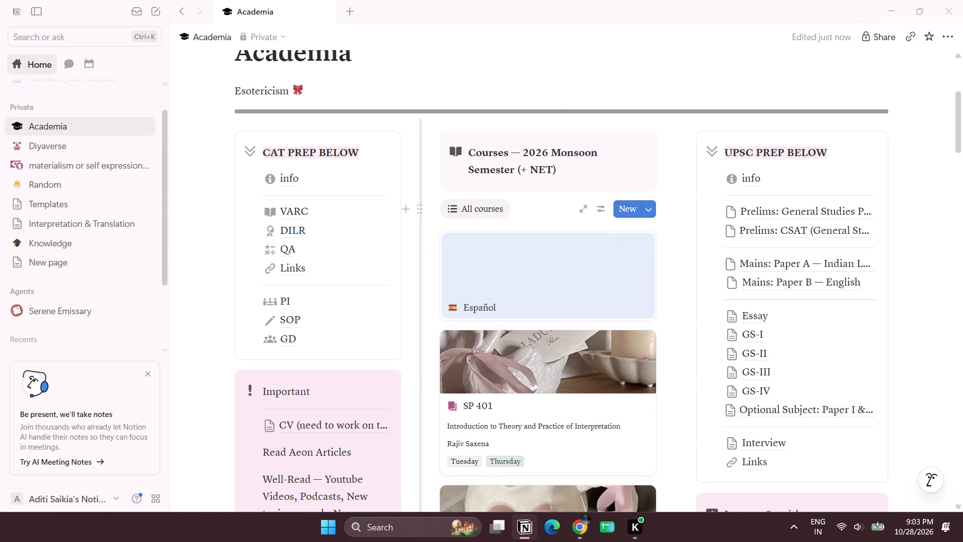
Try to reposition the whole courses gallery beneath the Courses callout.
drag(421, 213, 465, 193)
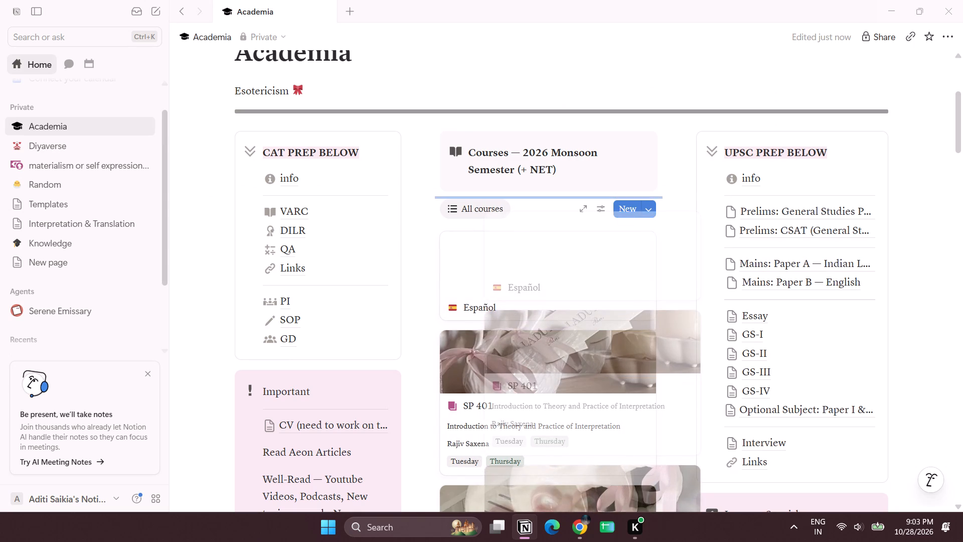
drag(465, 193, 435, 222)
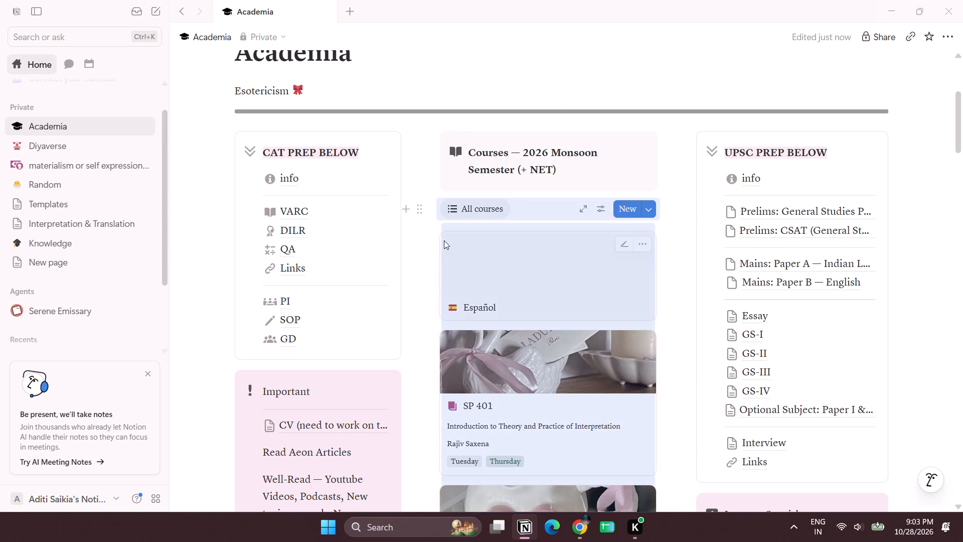
Preview the Español card's page once more, and close it to return to the Academia page.
click(442, 238)
click(84, 160)
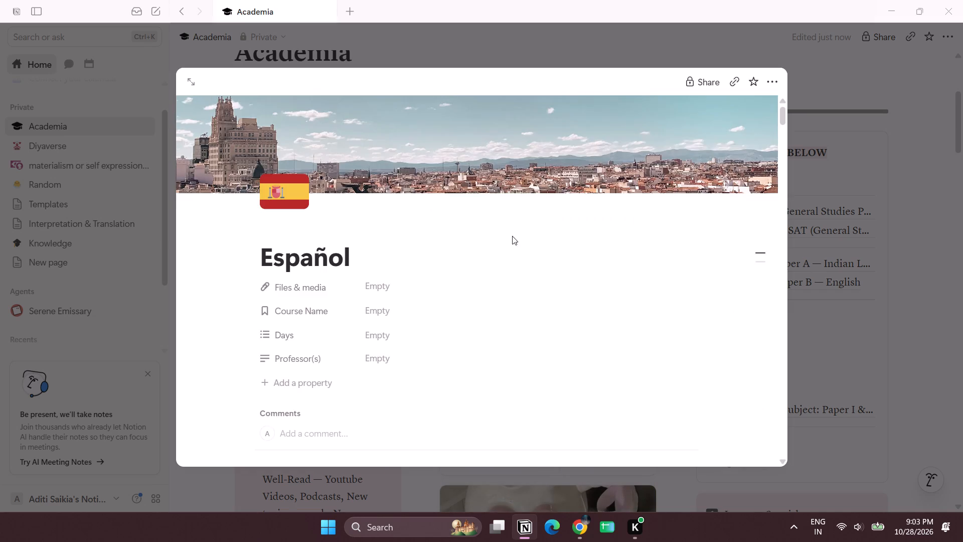
click(638, 21)
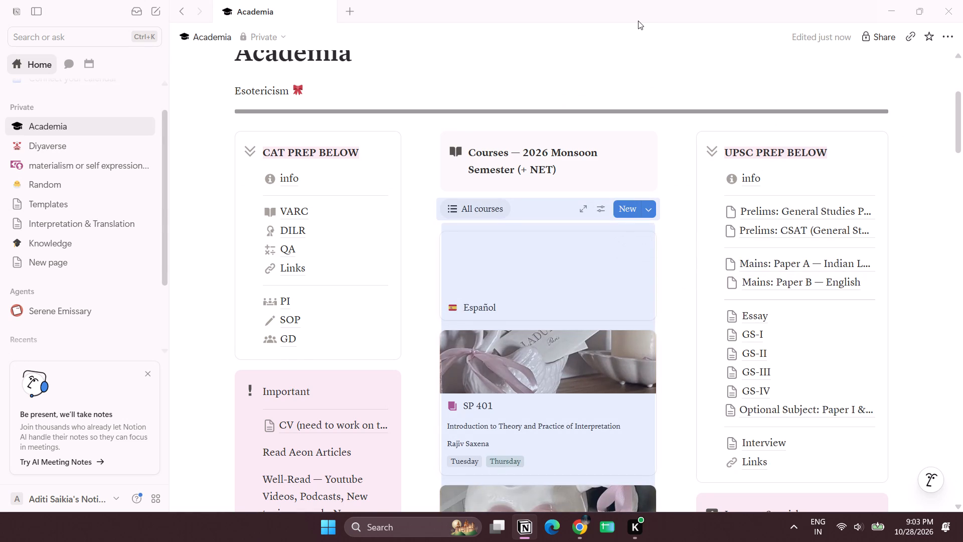
Move the Español card out of the All courses gallery and into the Courses callout, below its heading.
click(630, 42)
click(680, 29)
click(617, 62)
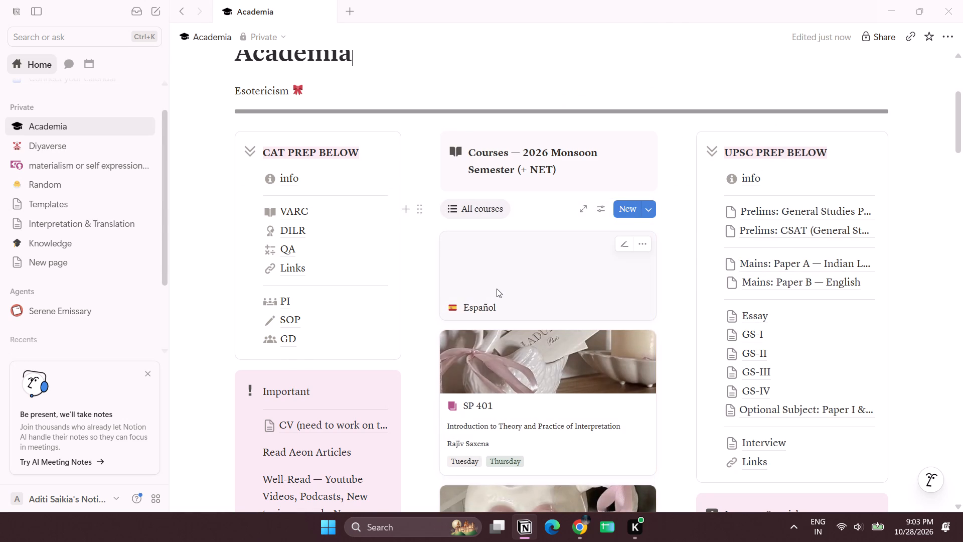
drag(497, 289, 507, 185)
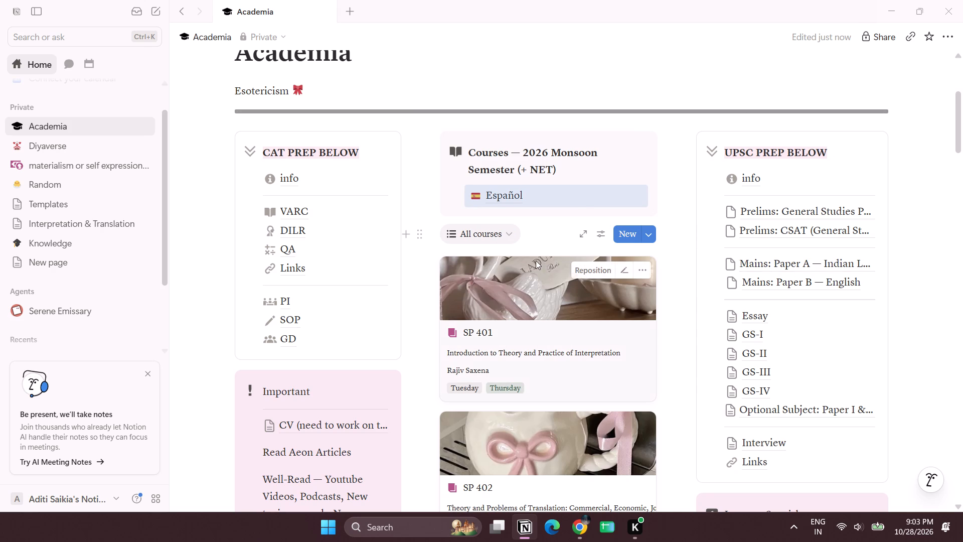
Open the Español page from the Courses callout to check it, and return to the Academia page.
click(516, 194)
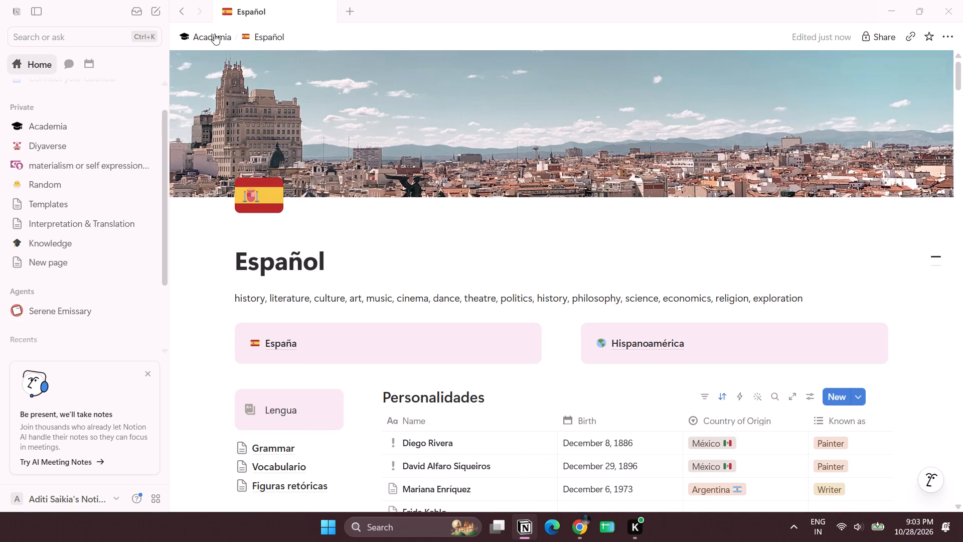
click(213, 34)
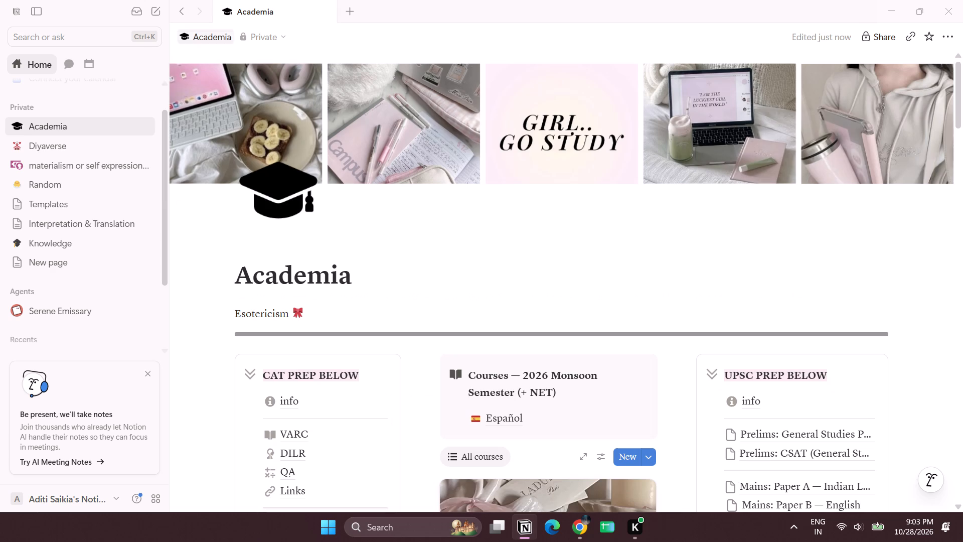
Move the Italiano card out of its gallery to stand as a page link directly above the NET Papers callout.
scroll(486, 259, down, 2)
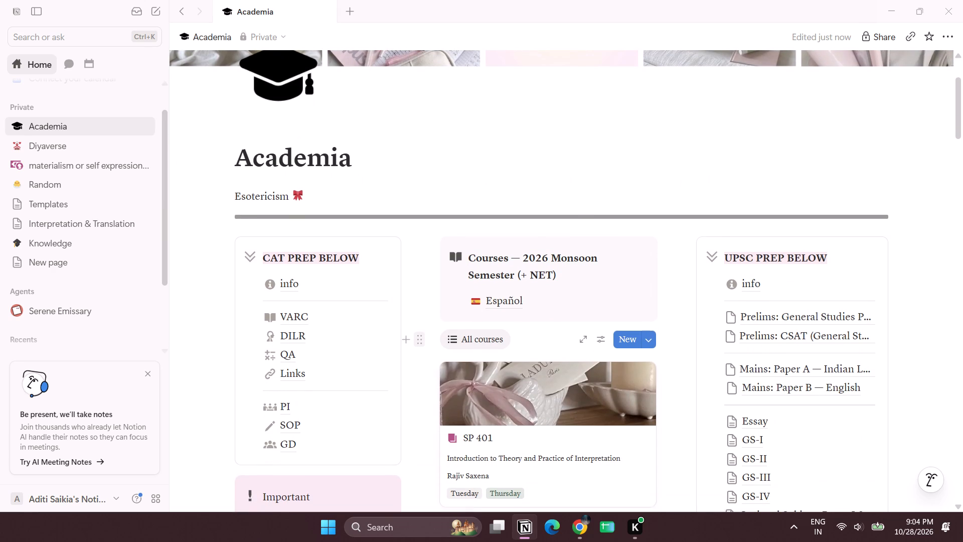
scroll(550, 342, down, 2)
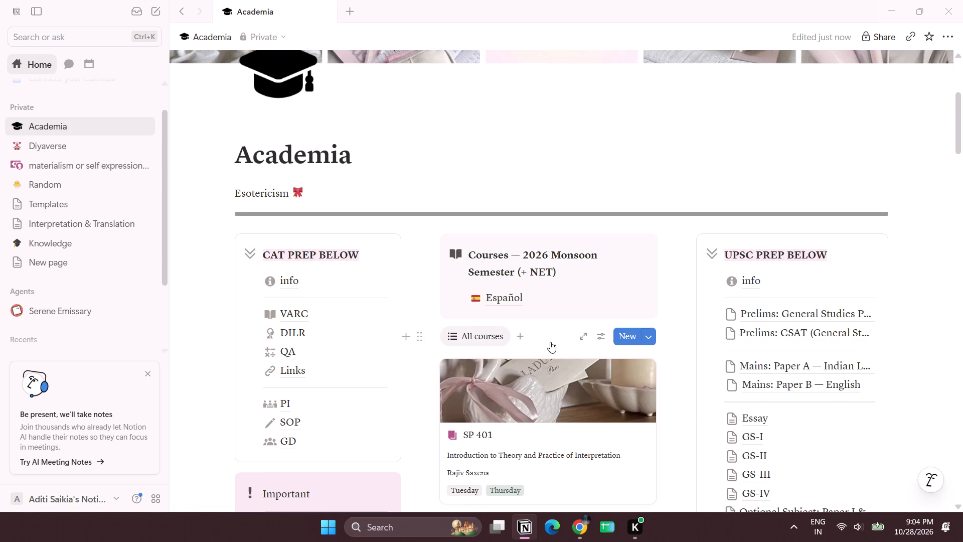
scroll(550, 342, down, 5)
scroll(550, 342, up, 6)
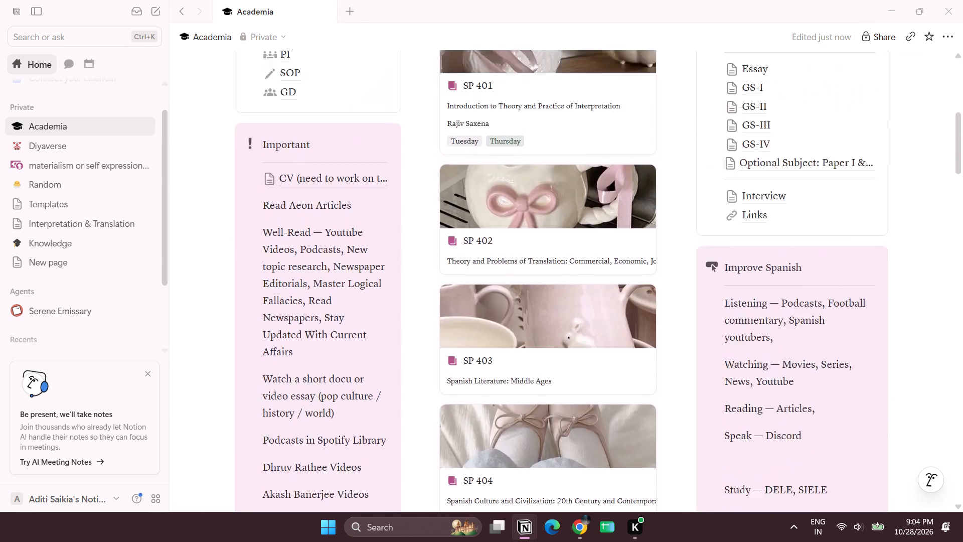
scroll(550, 342, up, 2)
scroll(550, 342, down, 9)
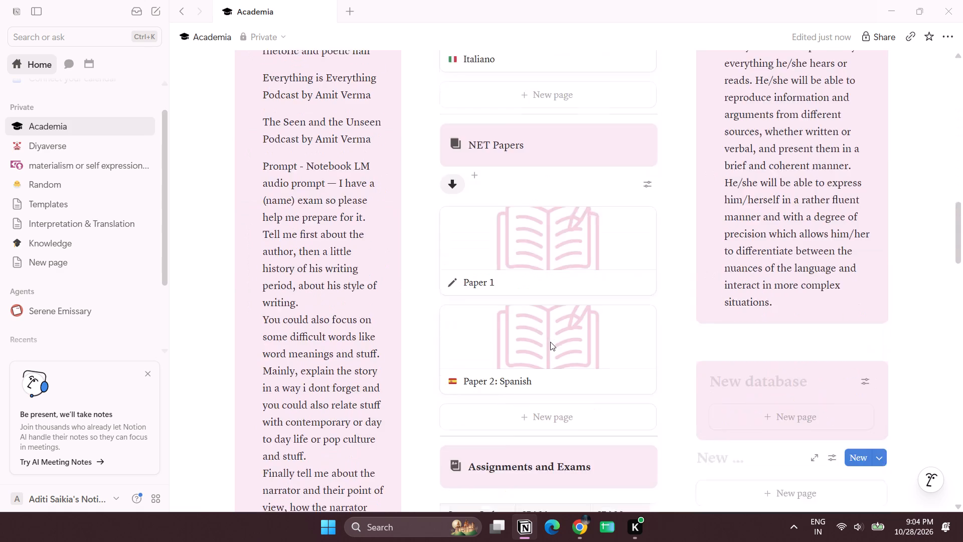
scroll(550, 342, up, 3)
drag(502, 154, 511, 220)
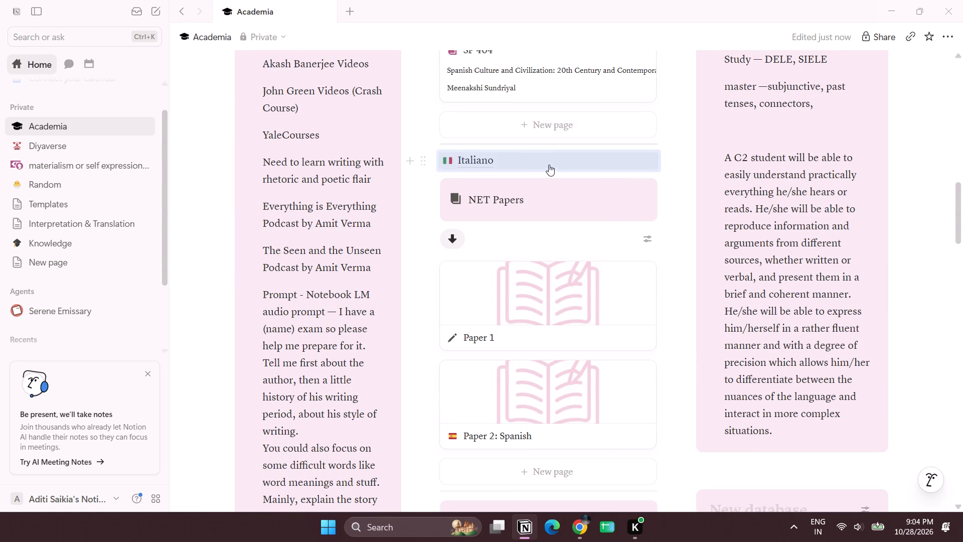
Move the Italiano page from Academia to the end of the Private section, below New page.
drag(526, 163, 66, 229)
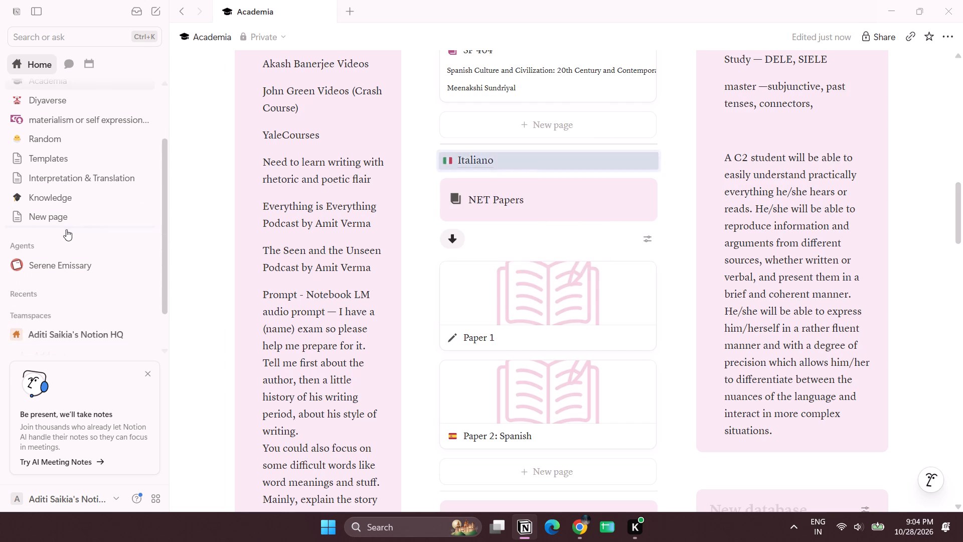
scroll(103, 210, up, 1)
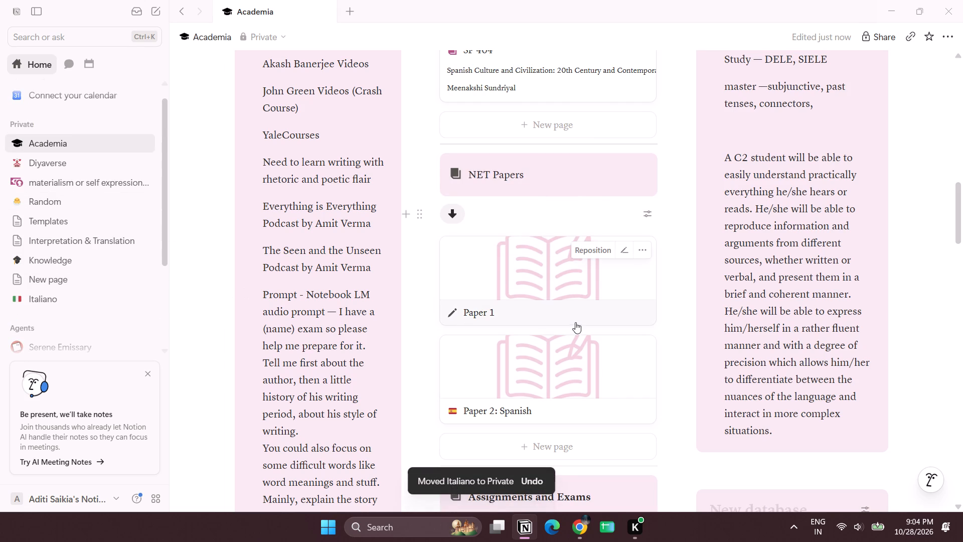
Move the whole All courses gallery from the Academia page into the Español page.
scroll(575, 322, down, 1)
scroll(575, 322, up, 7)
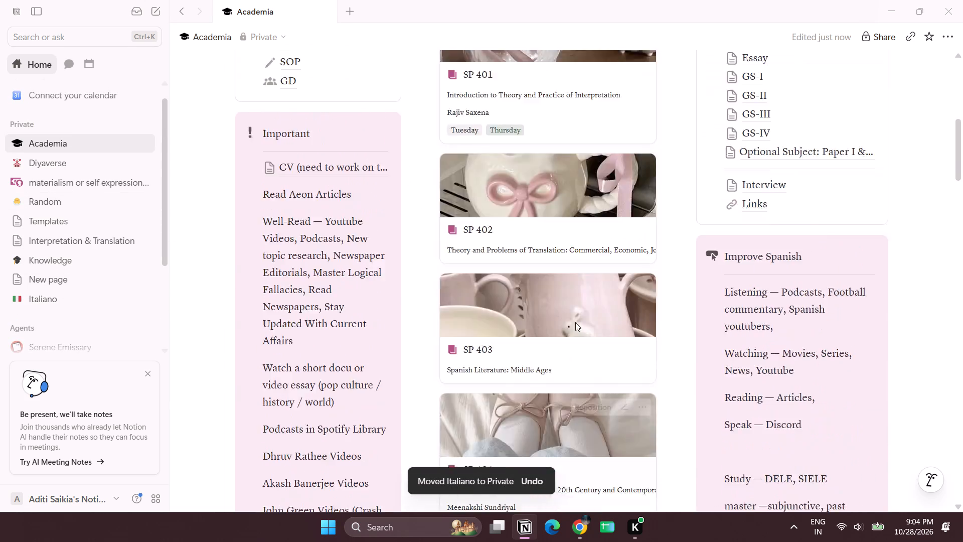
scroll(575, 322, up, 1)
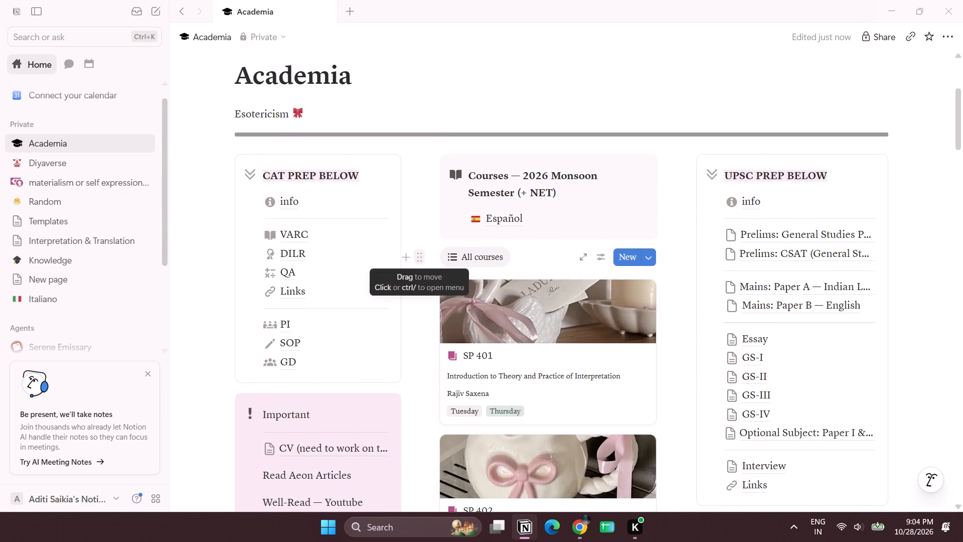
drag(422, 257, 512, 219)
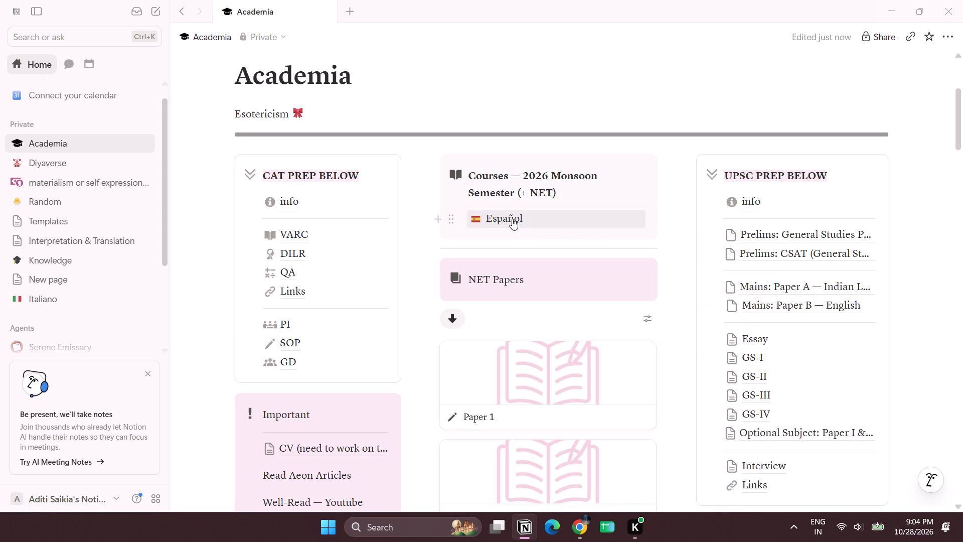
On the Español page, move the All courses gallery from the bottom to just above the "Here is a breakdown of what to study" paragraph.
click(512, 219)
scroll(395, 351, down, 14)
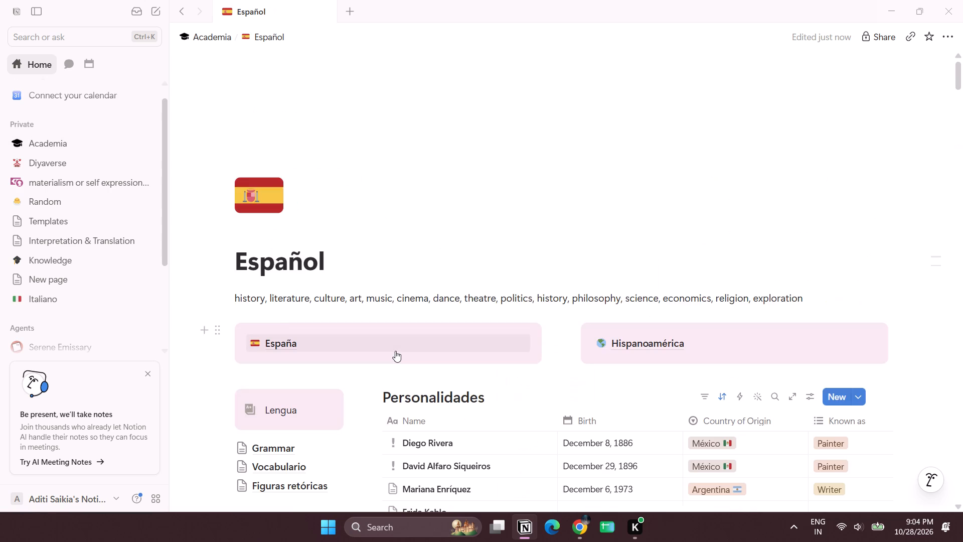
scroll(395, 351, down, 20)
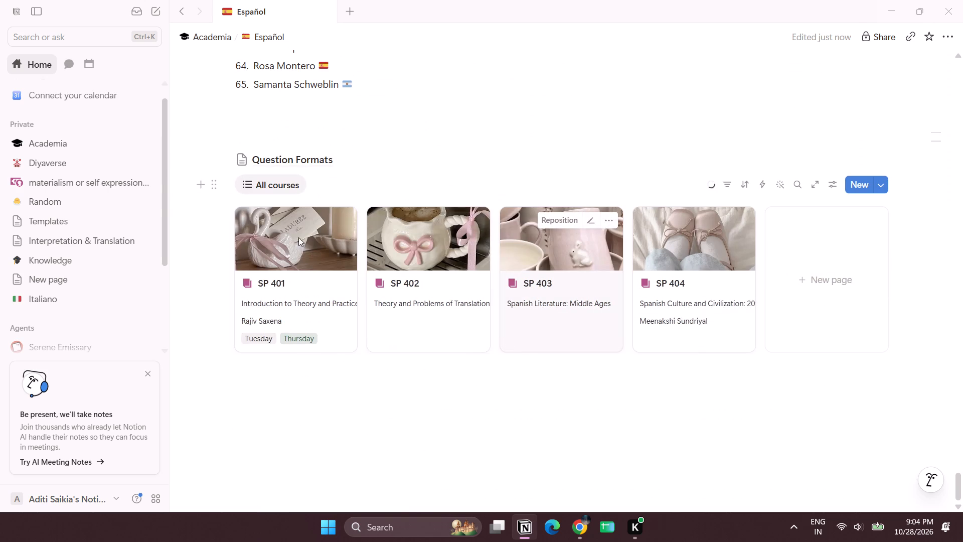
drag(213, 189, 338, 31)
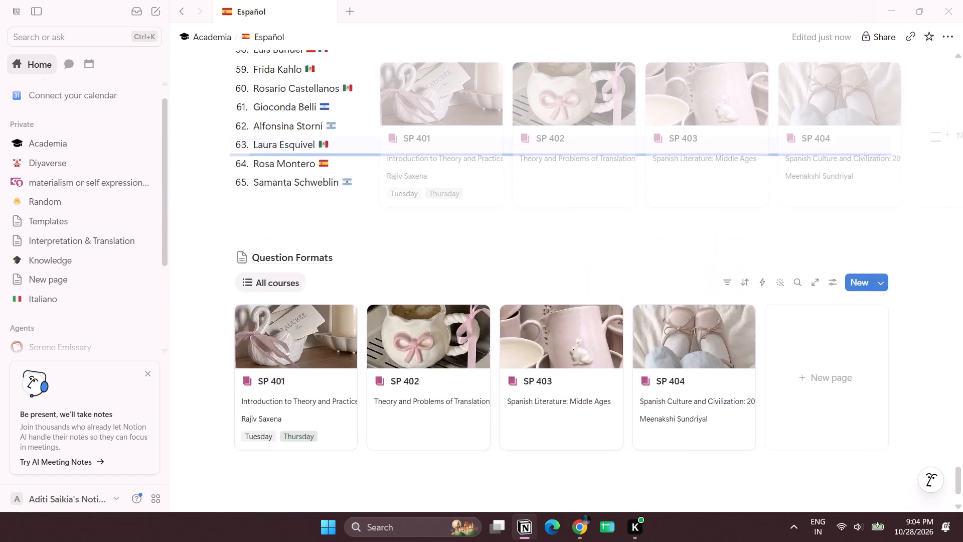
drag(338, 31, 331, 46)
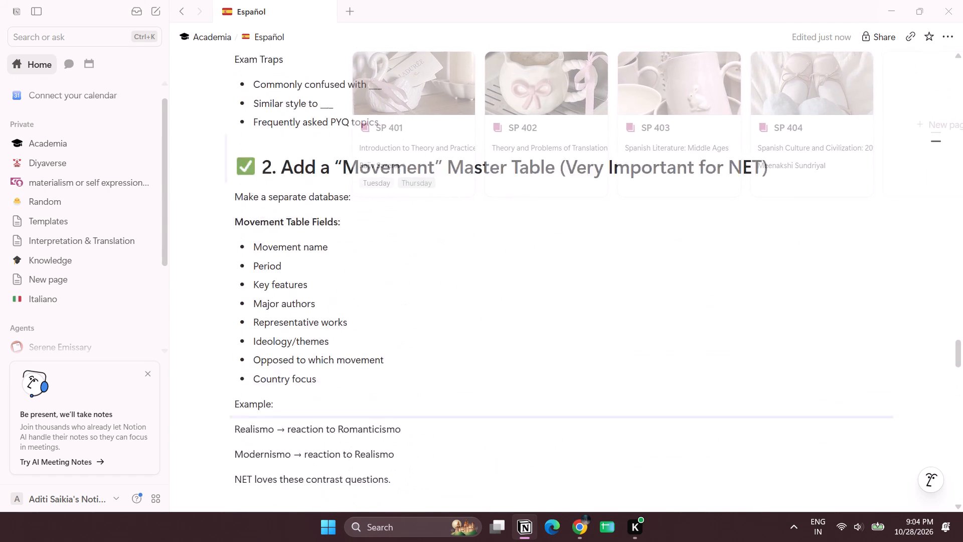
drag(331, 46, 326, 62)
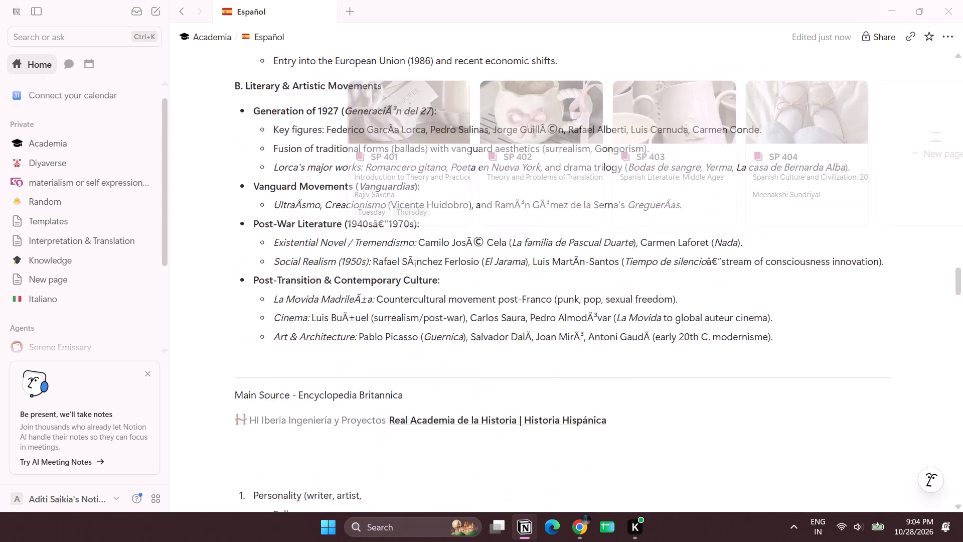
drag(326, 62, 295, 109)
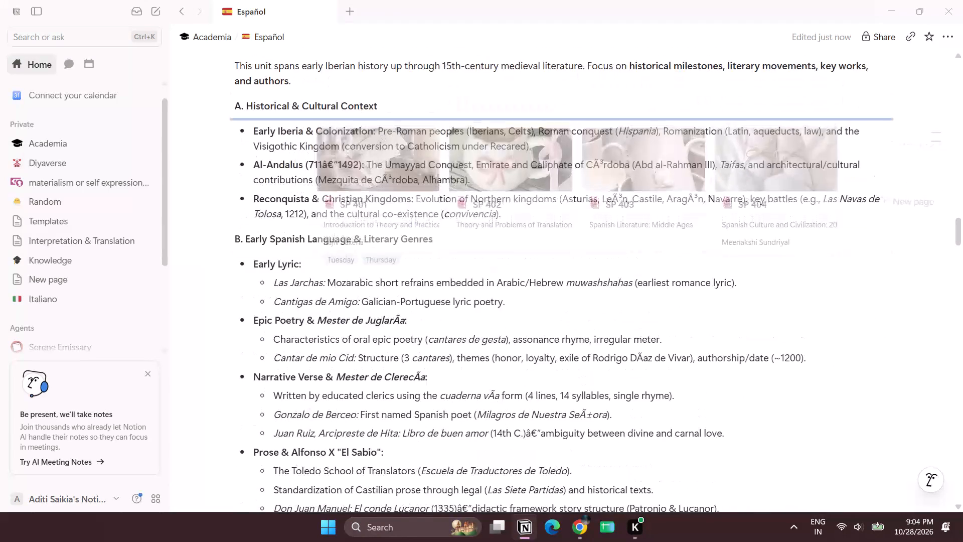
drag(295, 109, 324, 59)
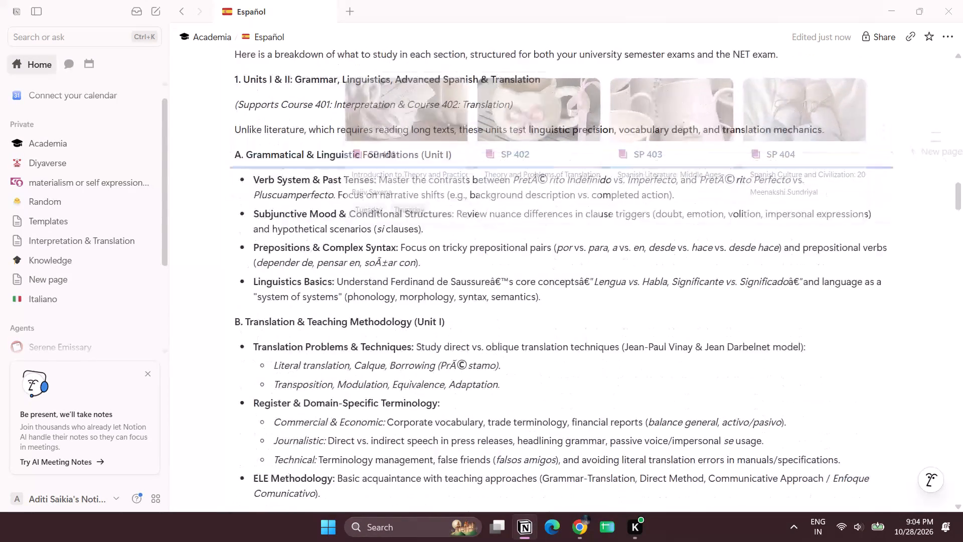
drag(324, 59, 394, 459)
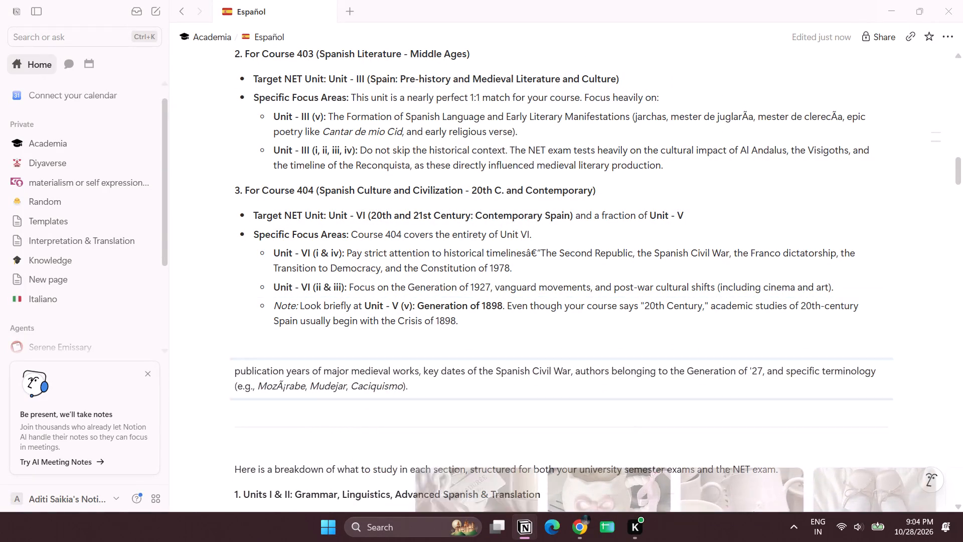
drag(394, 459, 327, 428)
scroll(424, 350, down, 2)
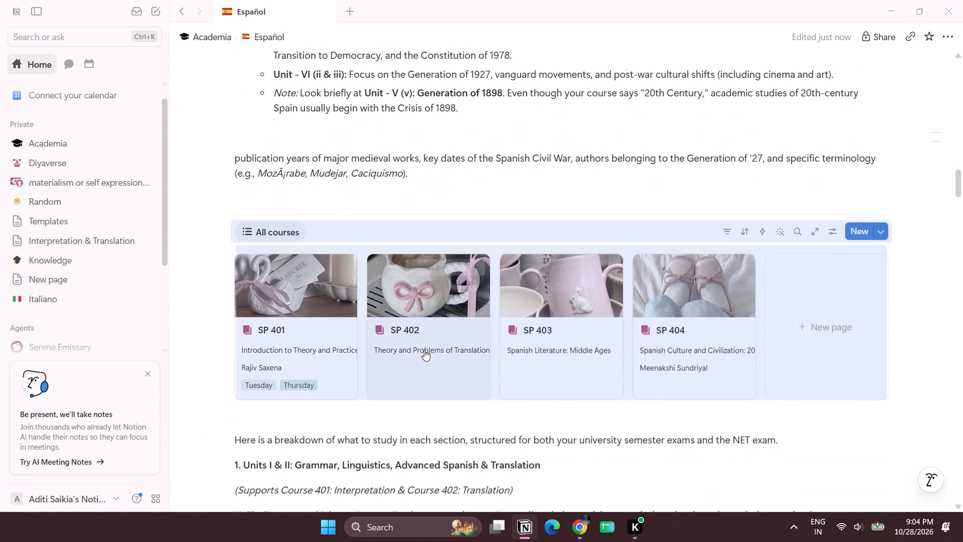
scroll(424, 350, down, 1)
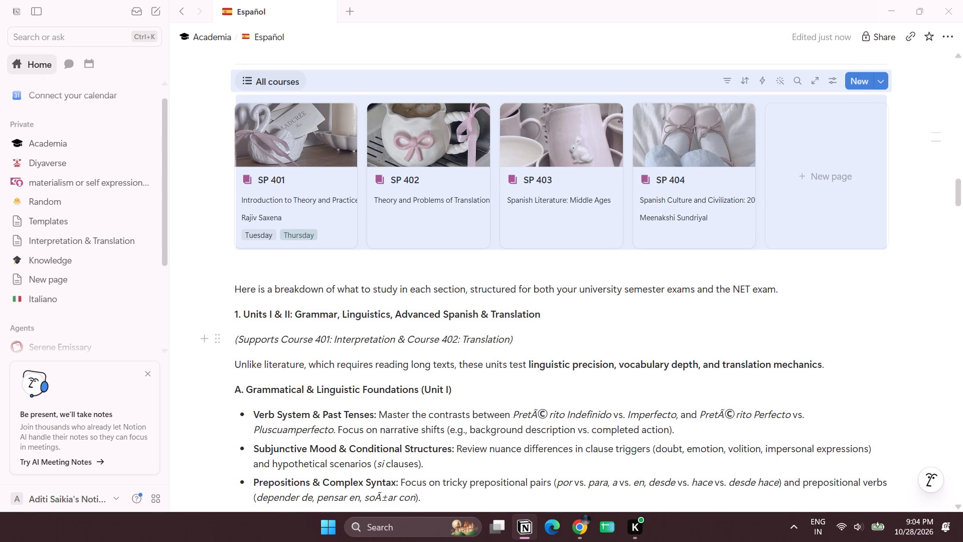
scroll(591, 338, down, 1)
click(507, 296)
scroll(391, 237, up, 1)
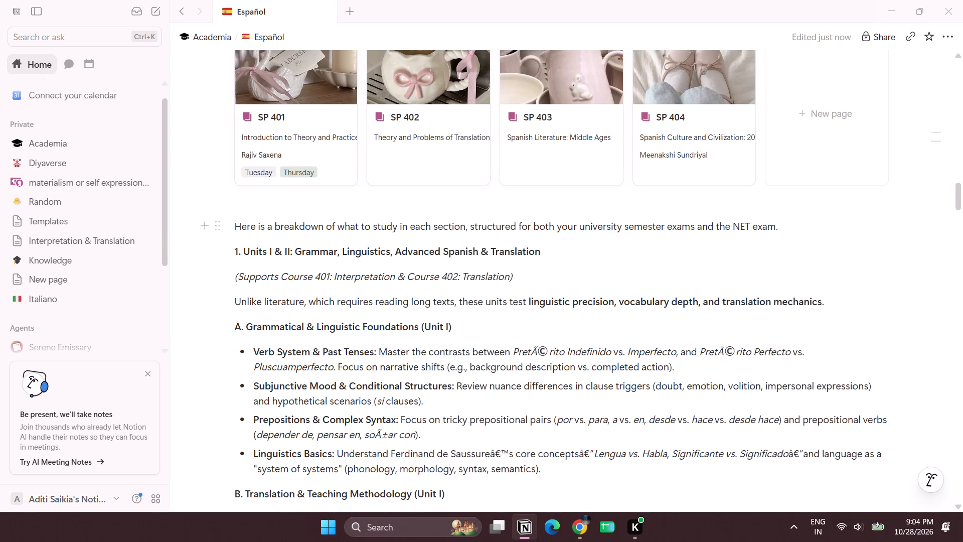
scroll(391, 237, up, 1)
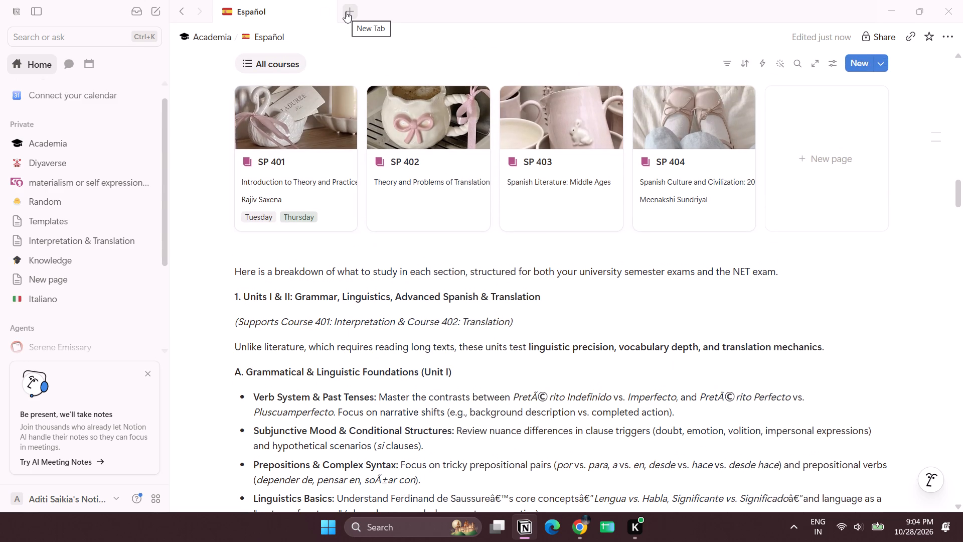
Search for "transl" among the pages to open in a new tab, and clear the search text.
click(346, 12)
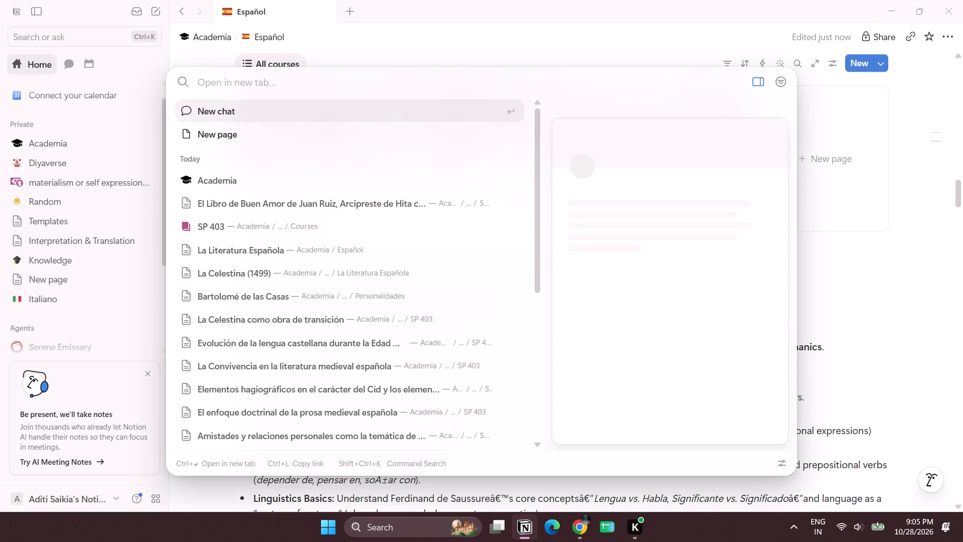
text(transl)
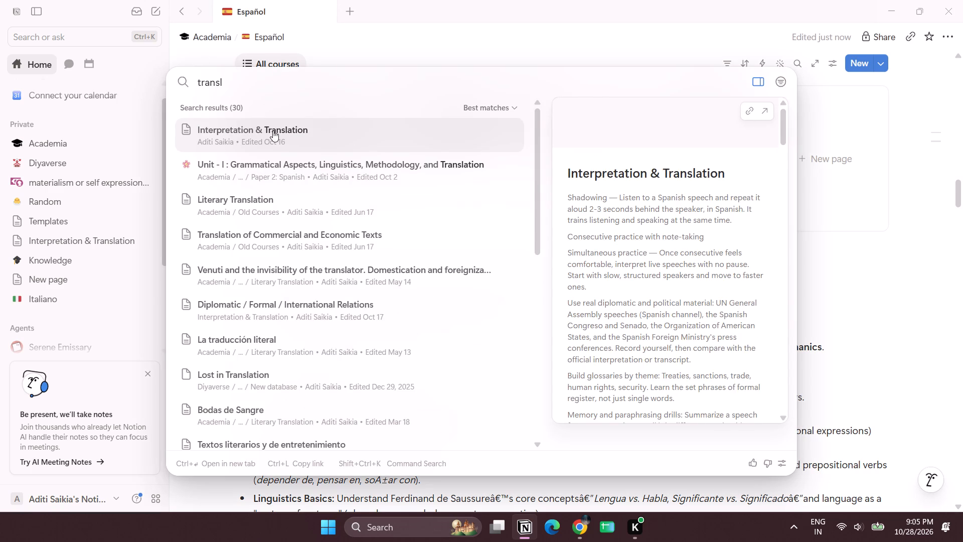
key(BackSpace)
key(BackSpace)
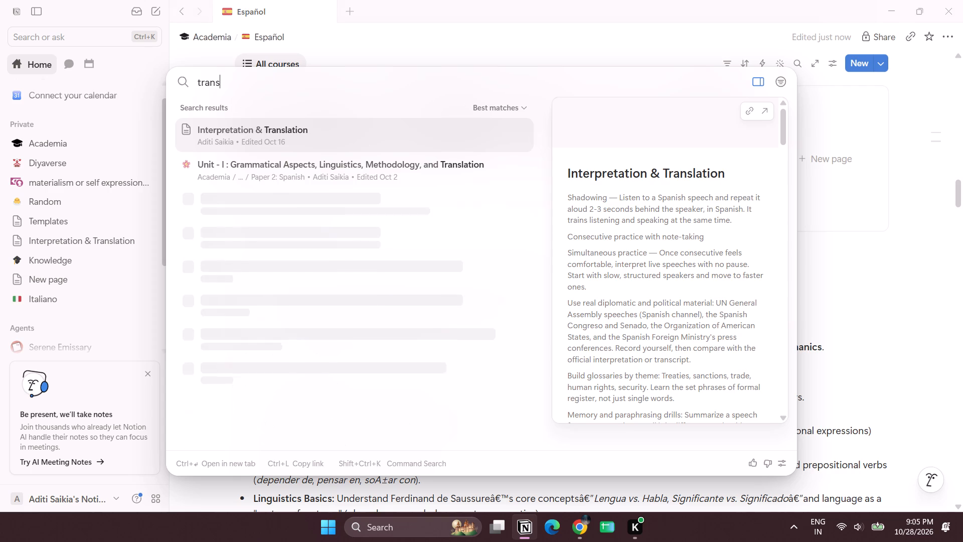
key(BackSpace)
key(BackSpace)
key(BackSpace)
key(BackSpace)
key(BackSpace)
Search for "pape" and open the Paper 2: Spanish page in a new tab.
text(pape)
click(282, 146)
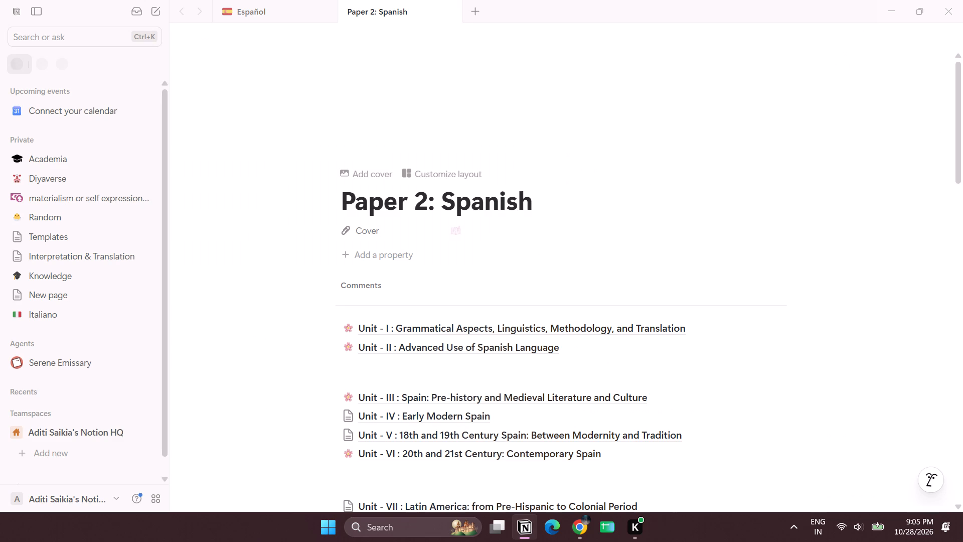
Look through the Paper 2: Spanish page, covering the NET question papers, the unit pages and the grammar notes below them.
scroll(593, 305, down, 3)
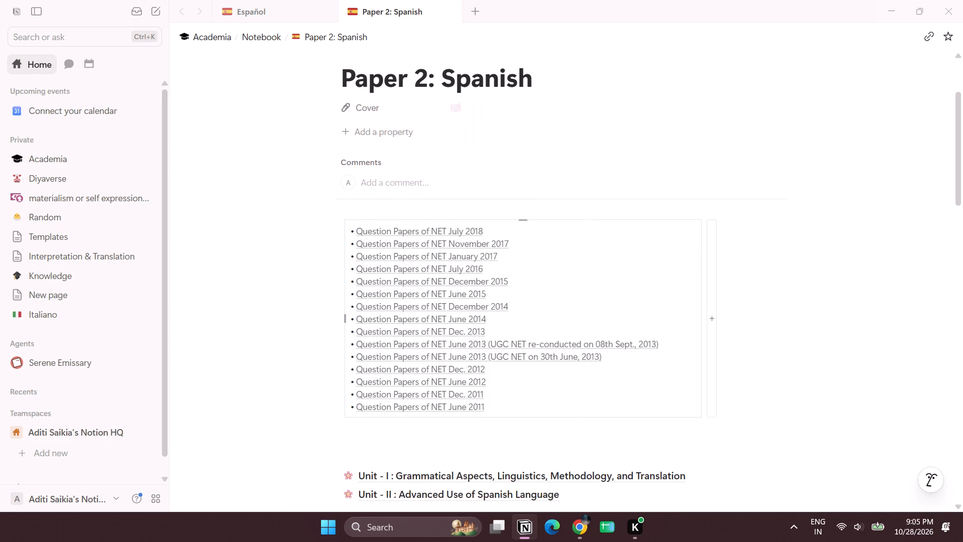
scroll(593, 305, down, 5)
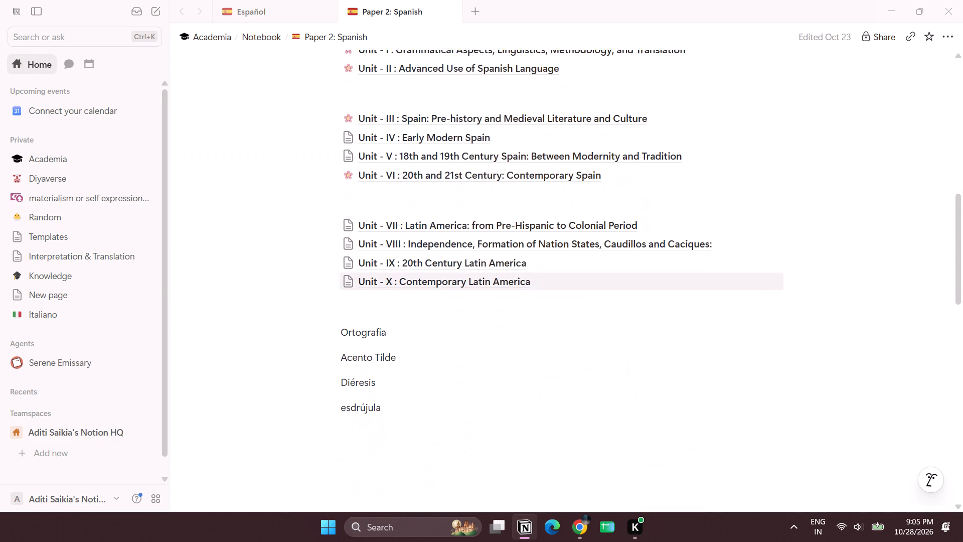
scroll(593, 305, down, 1)
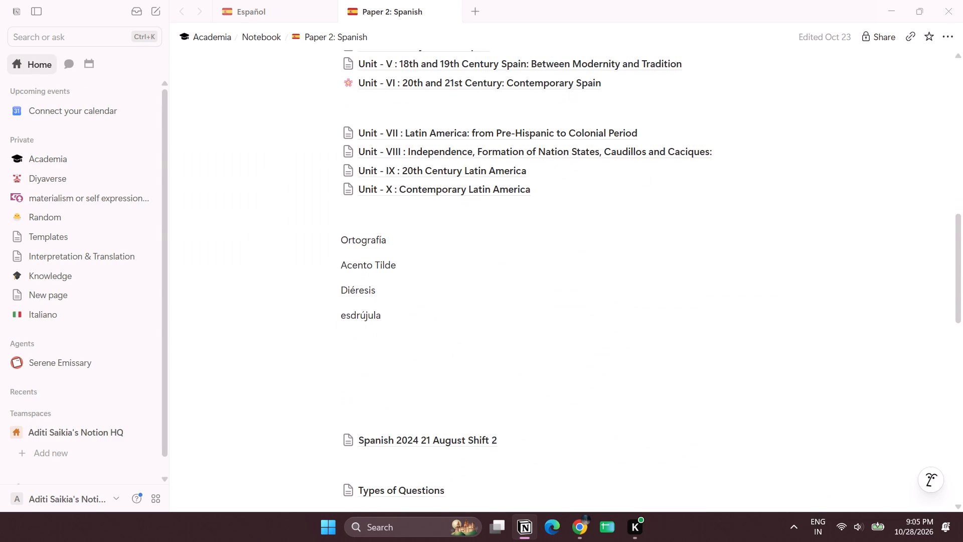
scroll(593, 305, down, 2)
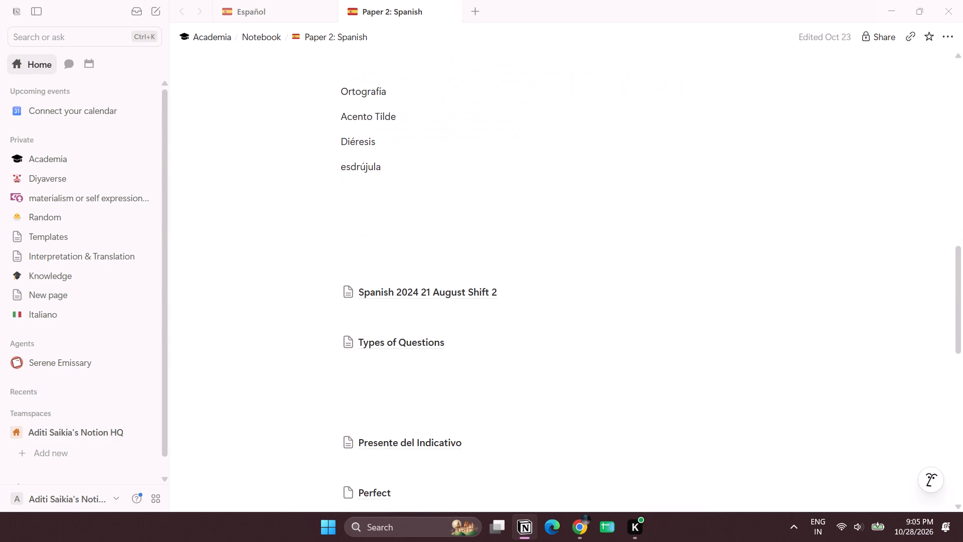
scroll(593, 305, up, 6)
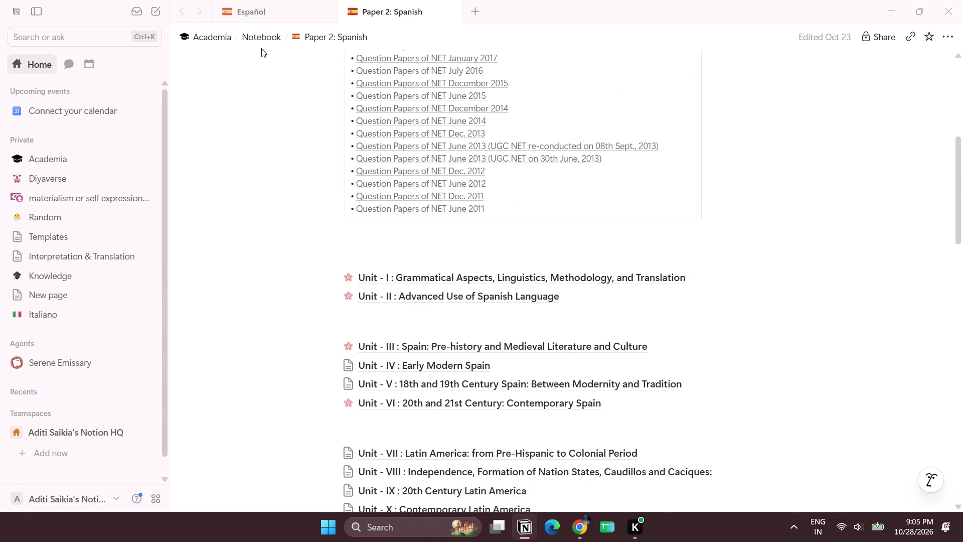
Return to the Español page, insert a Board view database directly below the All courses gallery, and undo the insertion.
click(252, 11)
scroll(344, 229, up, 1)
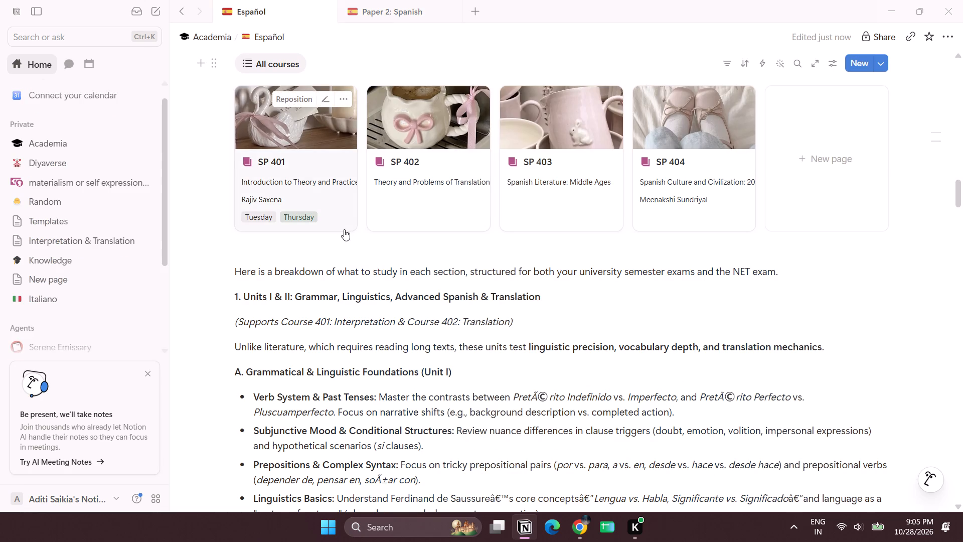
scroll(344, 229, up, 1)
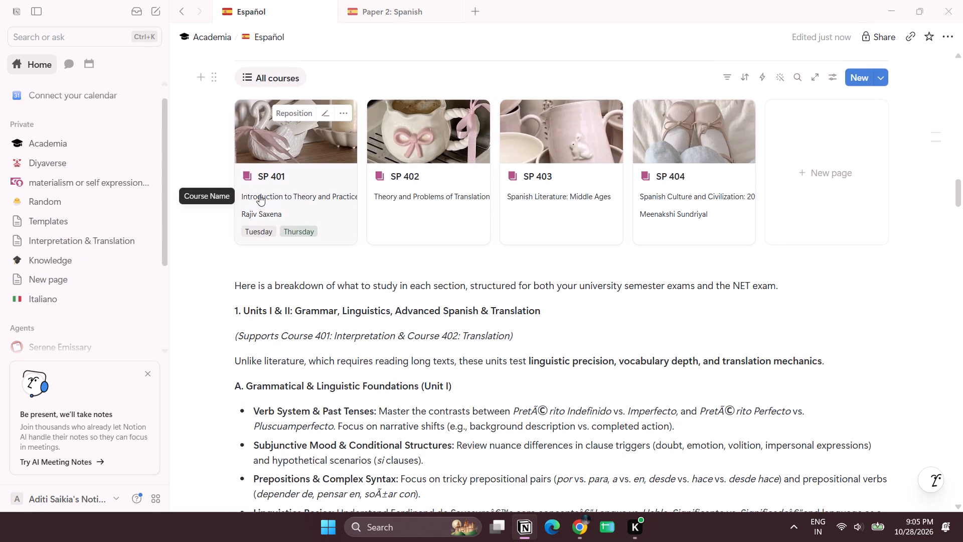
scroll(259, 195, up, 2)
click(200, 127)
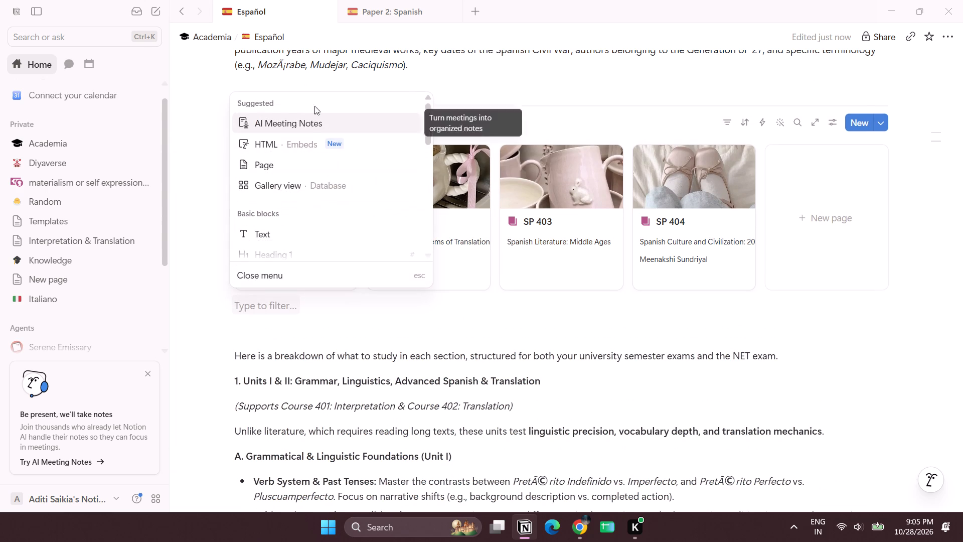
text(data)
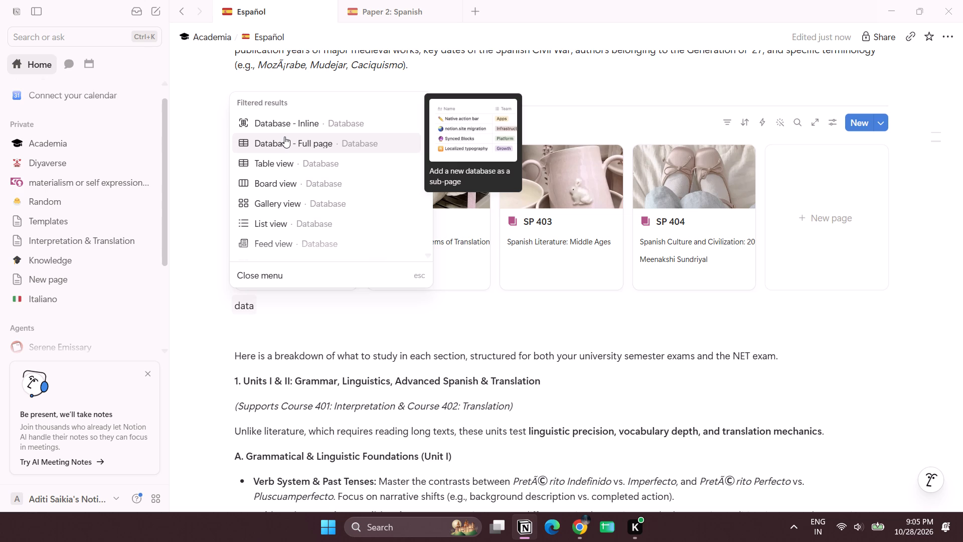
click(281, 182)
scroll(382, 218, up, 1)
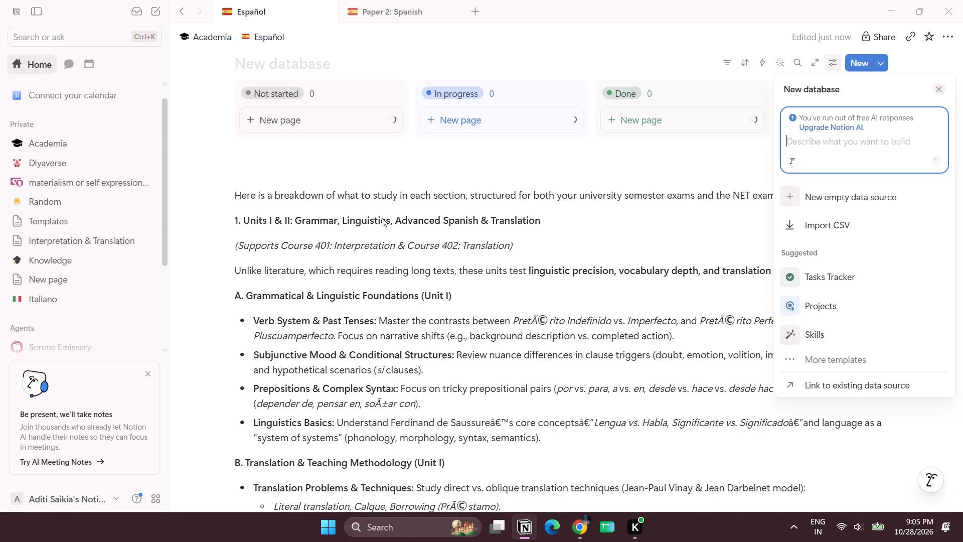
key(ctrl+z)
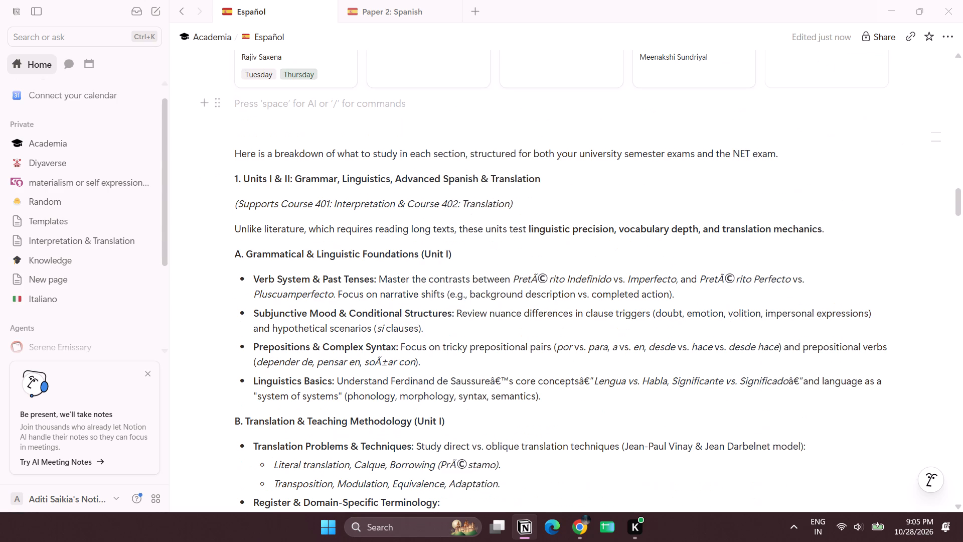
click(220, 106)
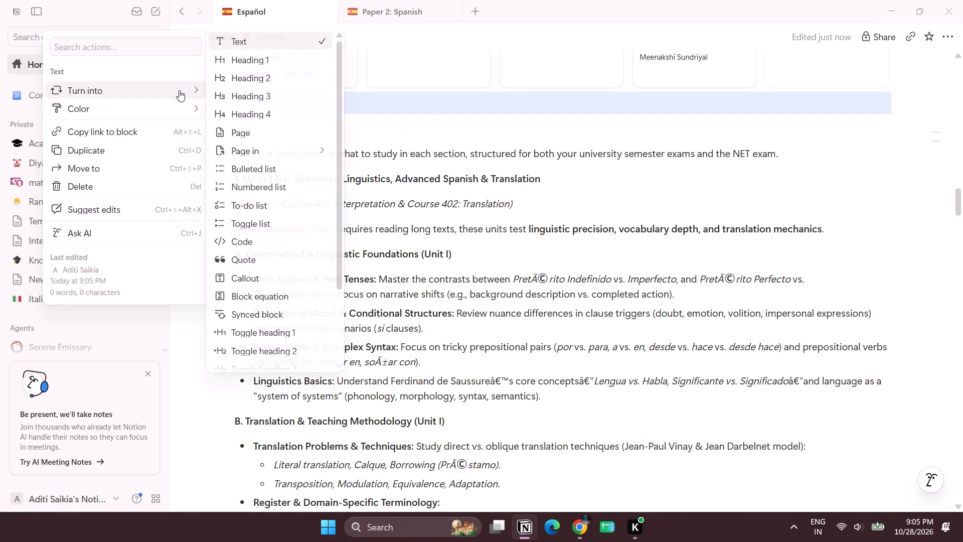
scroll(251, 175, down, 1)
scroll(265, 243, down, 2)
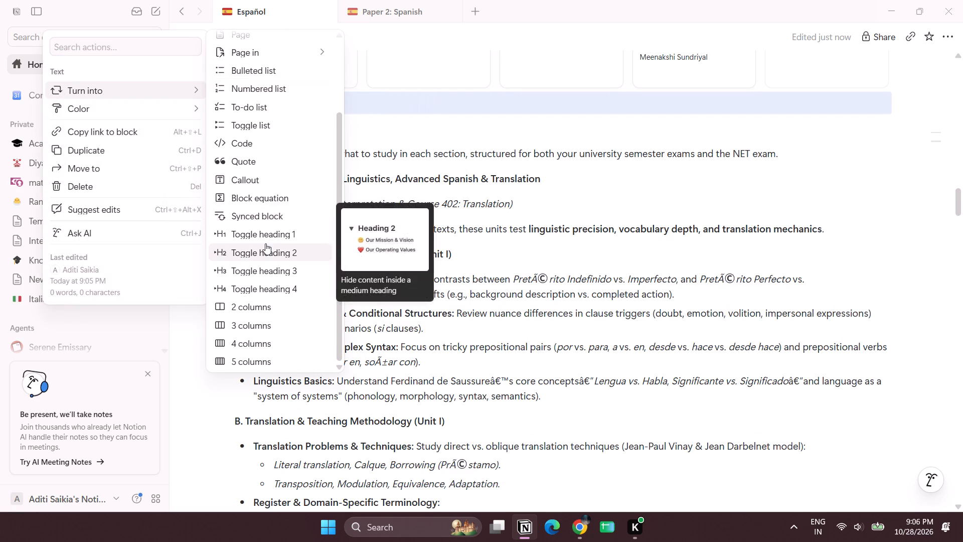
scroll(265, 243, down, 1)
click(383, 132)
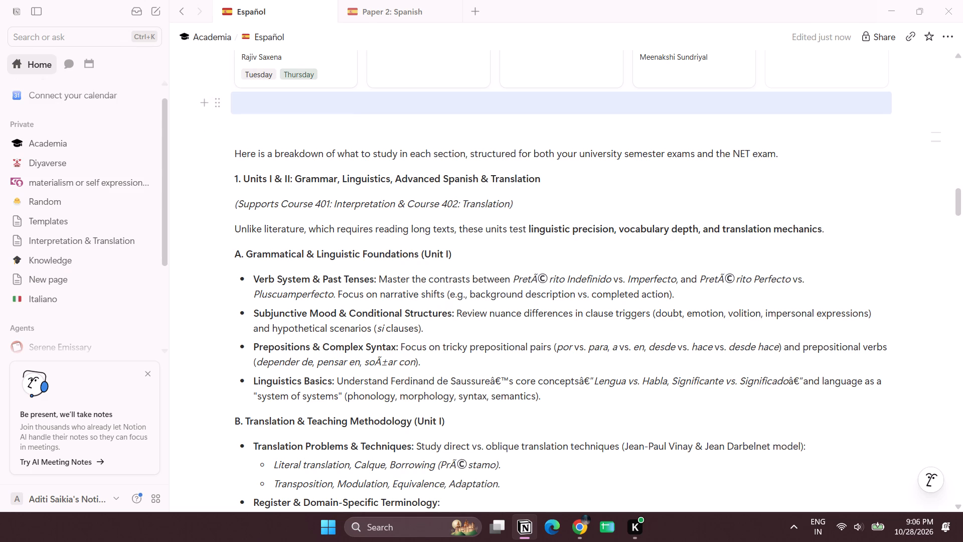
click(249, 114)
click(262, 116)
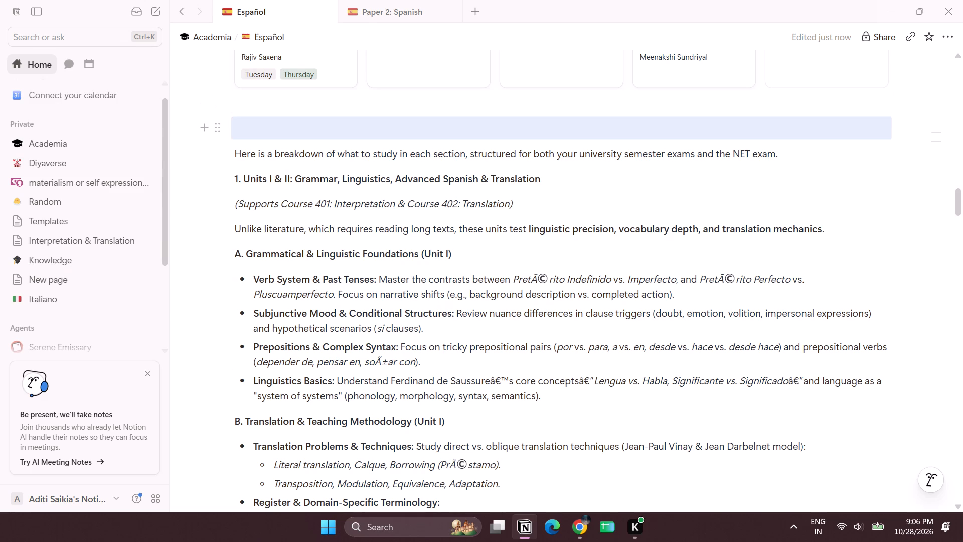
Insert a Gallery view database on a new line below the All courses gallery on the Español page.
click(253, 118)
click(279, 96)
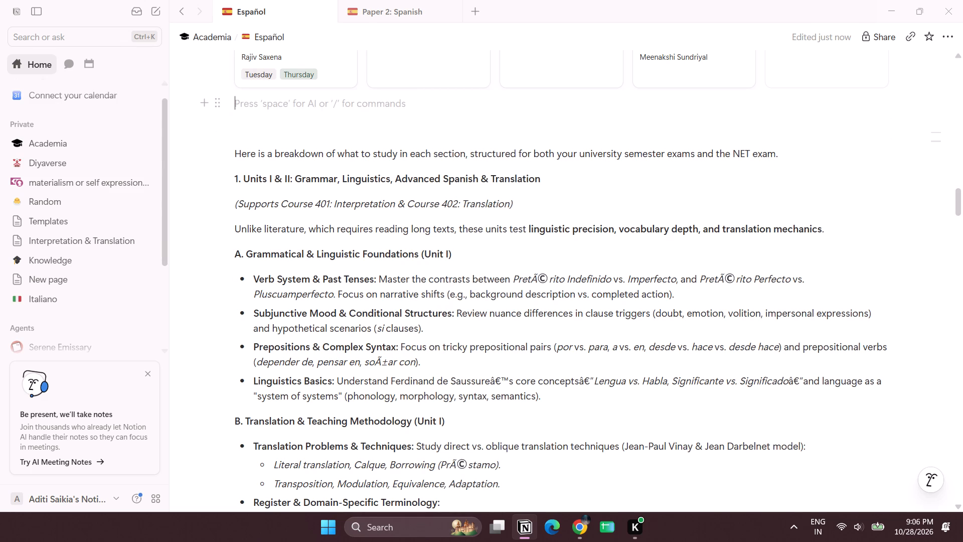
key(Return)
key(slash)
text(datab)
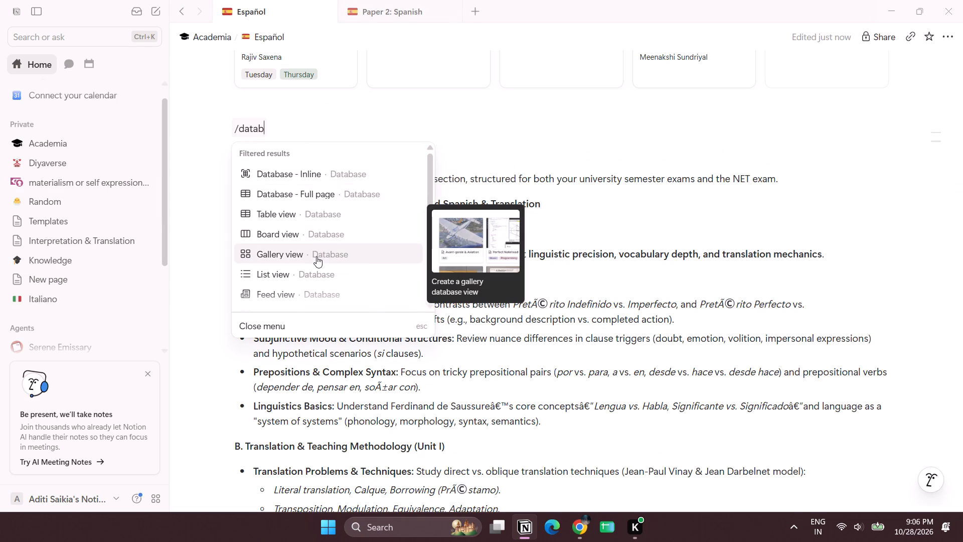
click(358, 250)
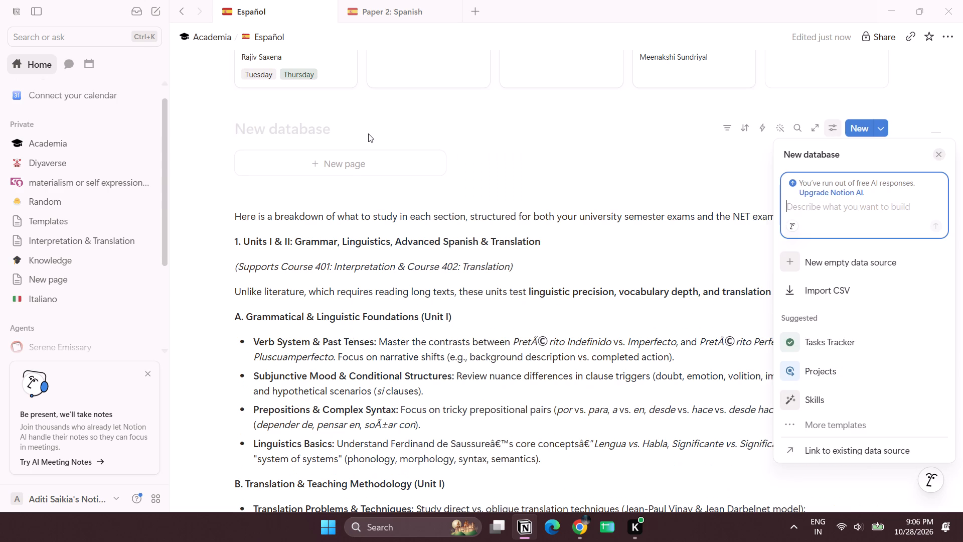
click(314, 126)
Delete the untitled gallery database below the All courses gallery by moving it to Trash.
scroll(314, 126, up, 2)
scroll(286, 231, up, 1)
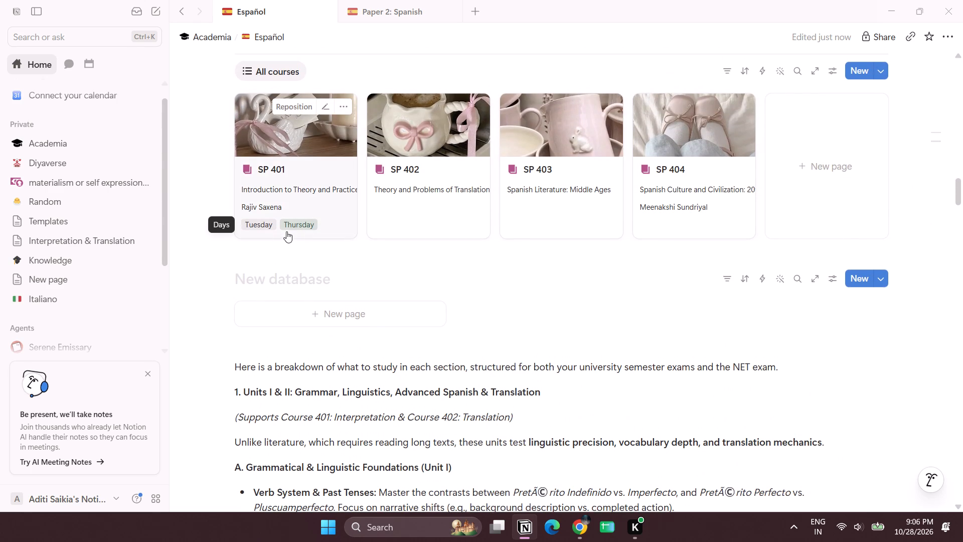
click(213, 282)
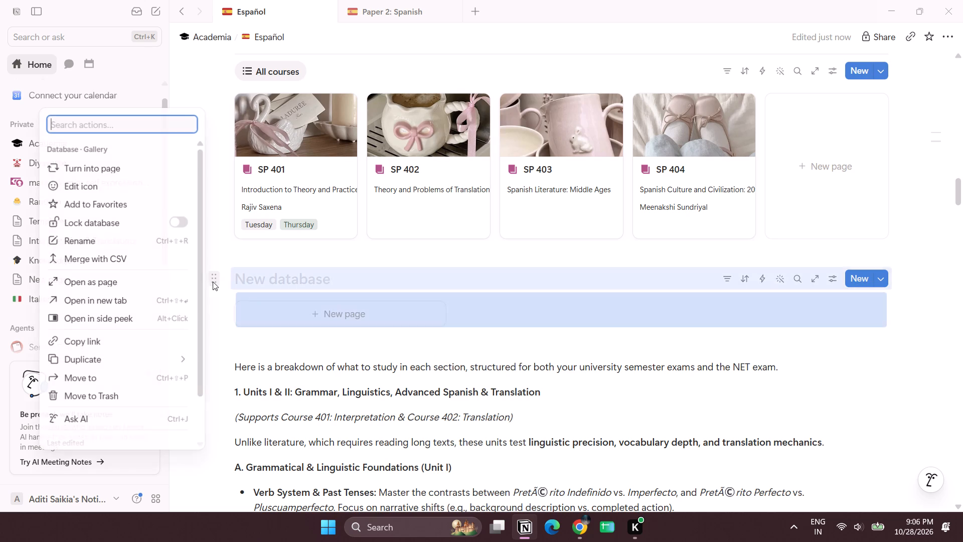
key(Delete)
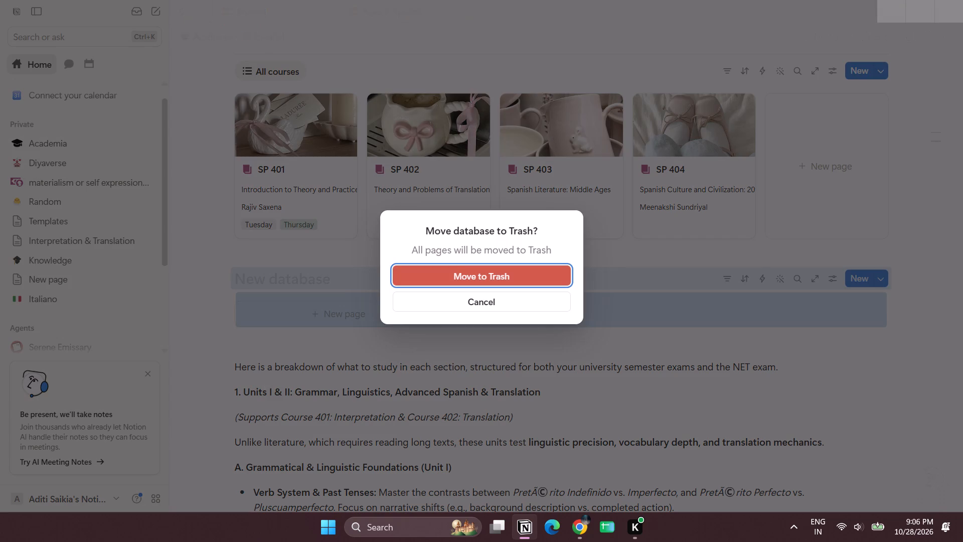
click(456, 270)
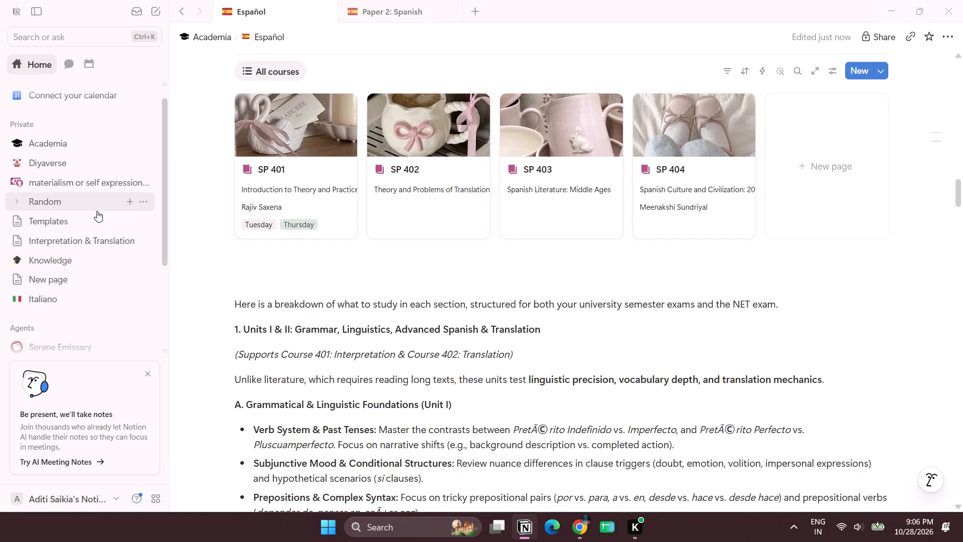
Open the Templates page in Private and look through its list of planners and study spaces.
click(56, 219)
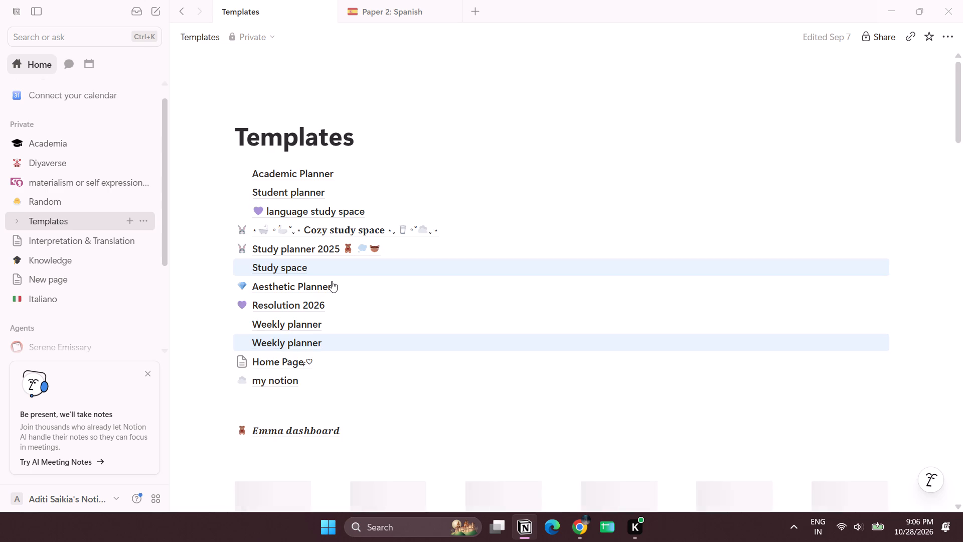
scroll(332, 281, down, 4)
scroll(441, 228, up, 1)
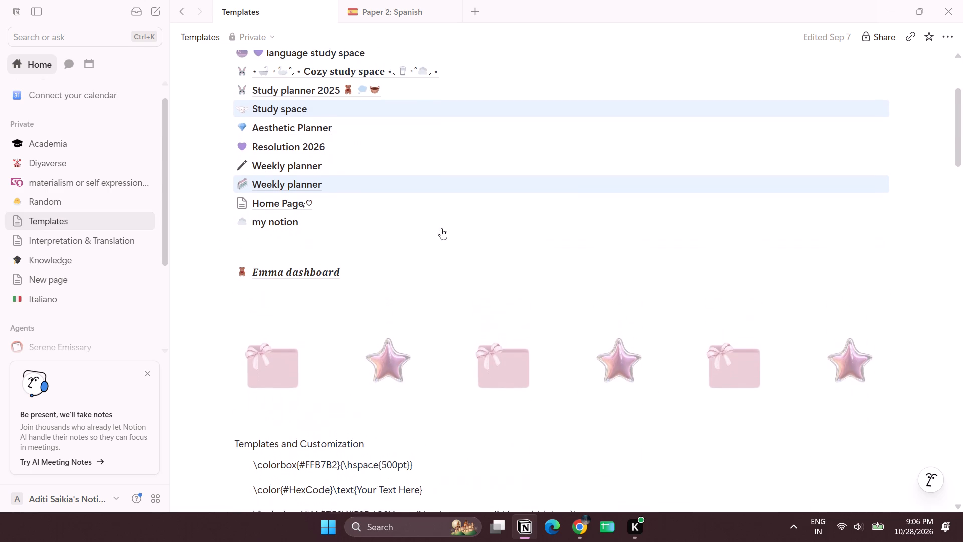
scroll(441, 228, up, 1)
scroll(359, 128, up, 2)
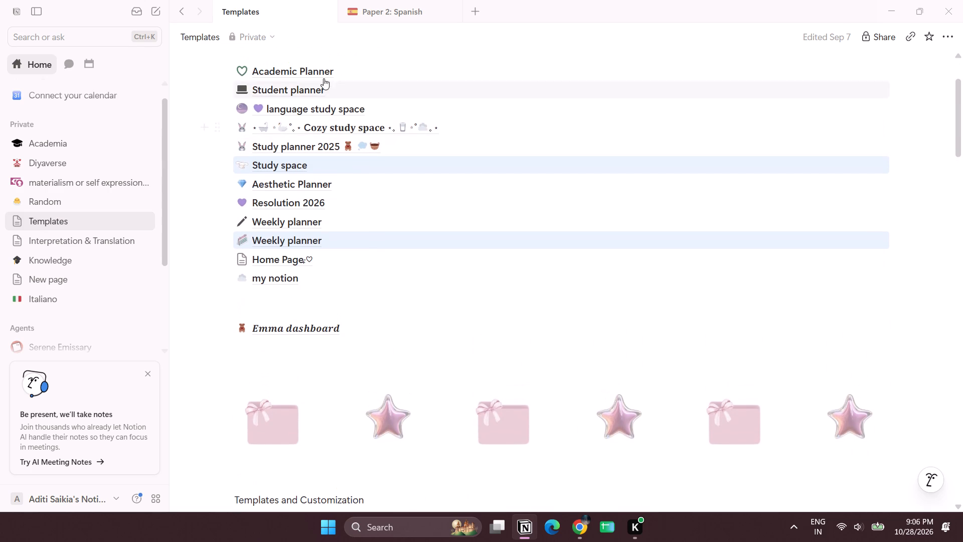
Open the Academic Planner template and examine its layout, including courses, school schedule, notes, and assignments and exams.
click(300, 71)
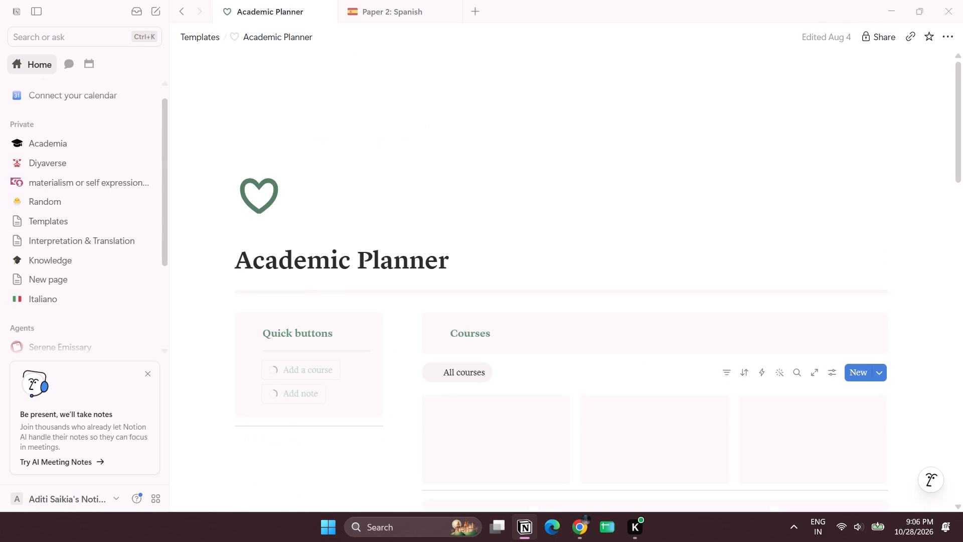
scroll(403, 249, down, 2)
scroll(506, 267, down, 2)
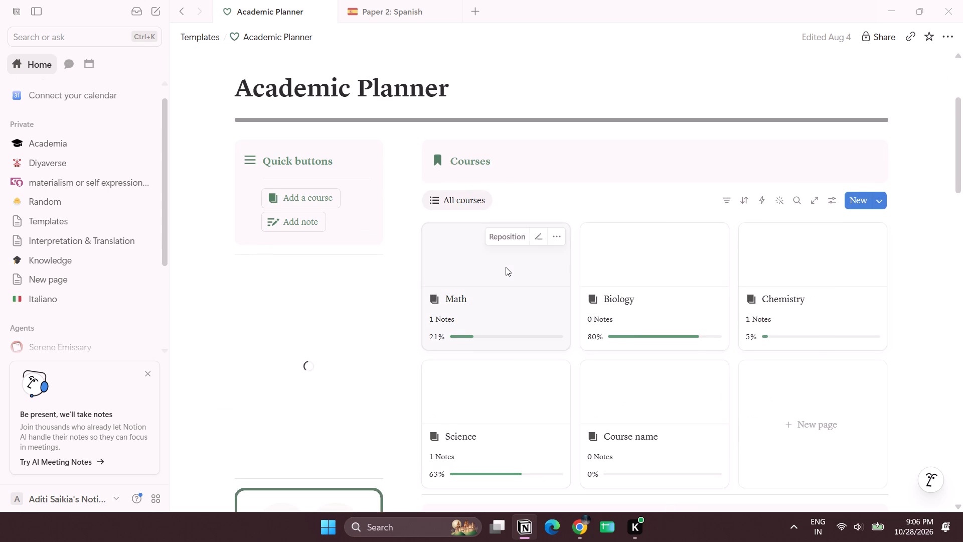
scroll(506, 267, down, 3)
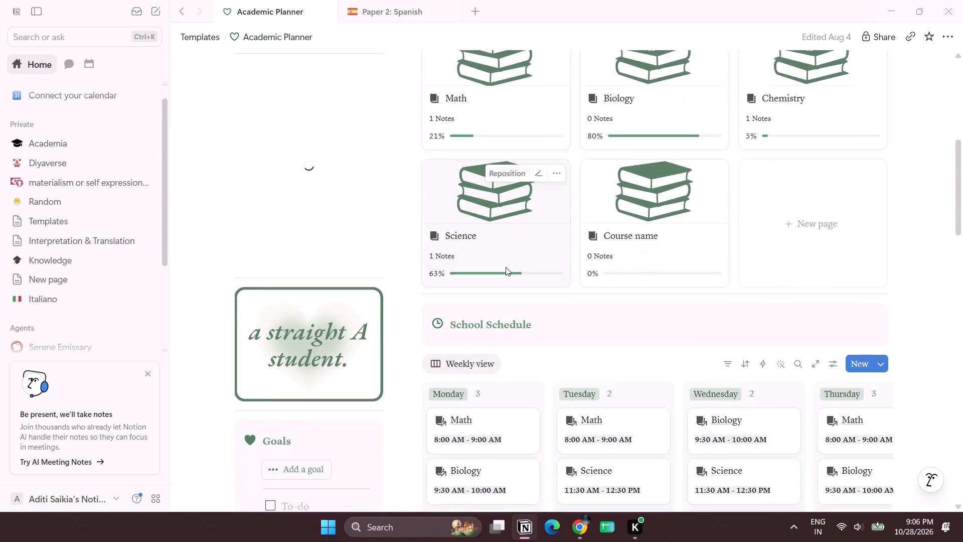
scroll(506, 267, down, 2)
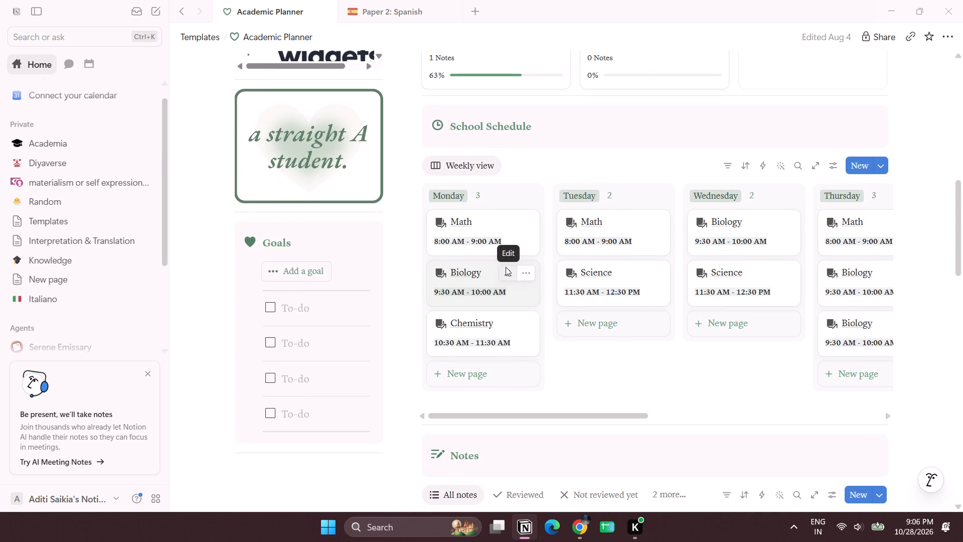
scroll(506, 267, down, 4)
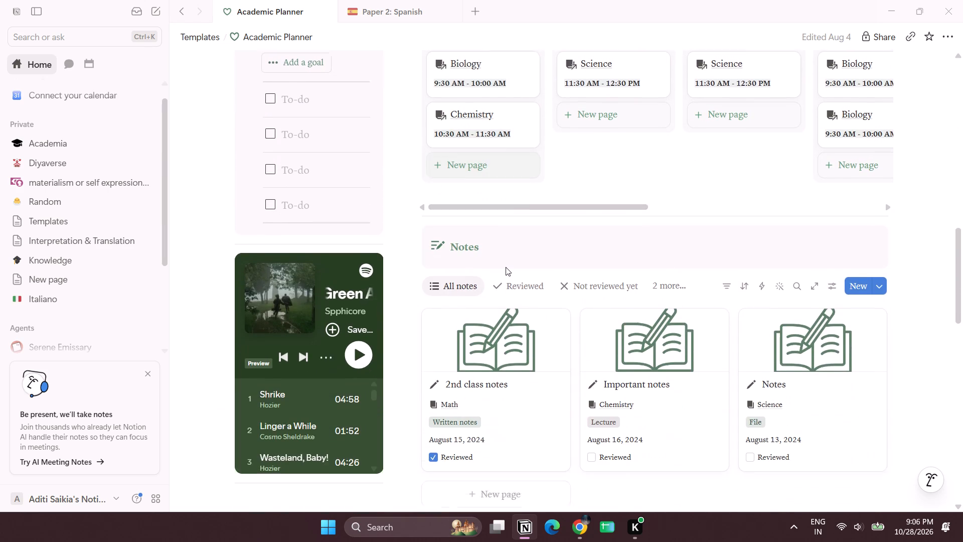
scroll(506, 267, down, 5)
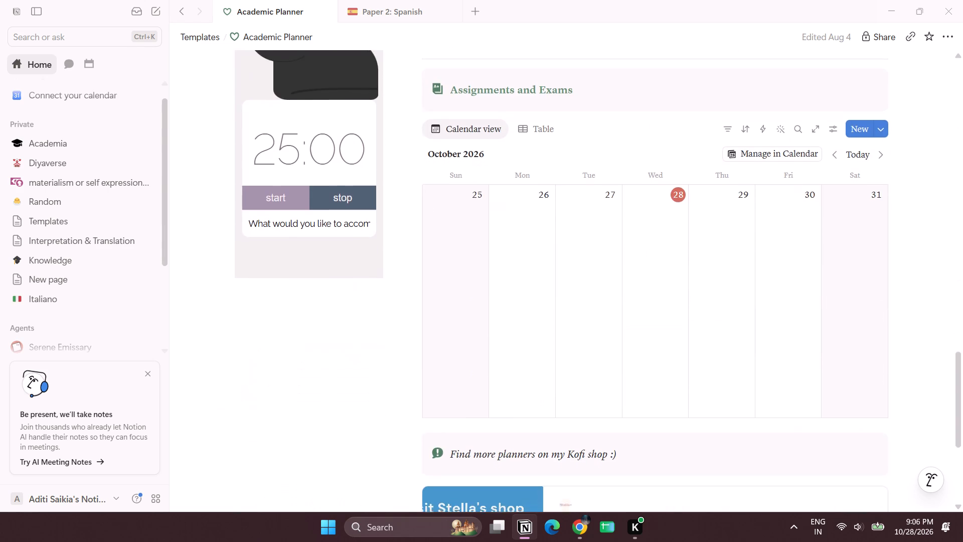
scroll(506, 267, up, 8)
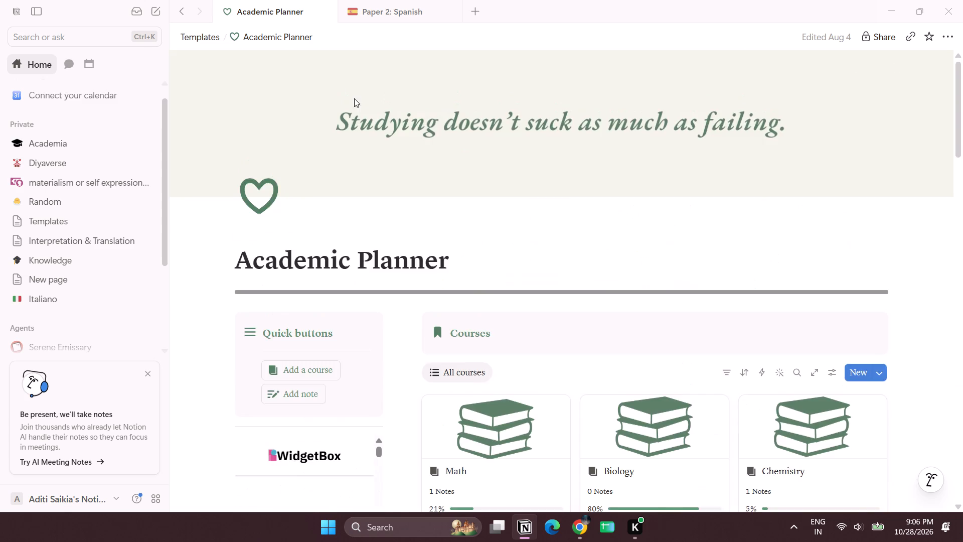
Open the Student planner template and examine its 1st and 2nd semester module galleries, To do list and Notebook section.
click(210, 37)
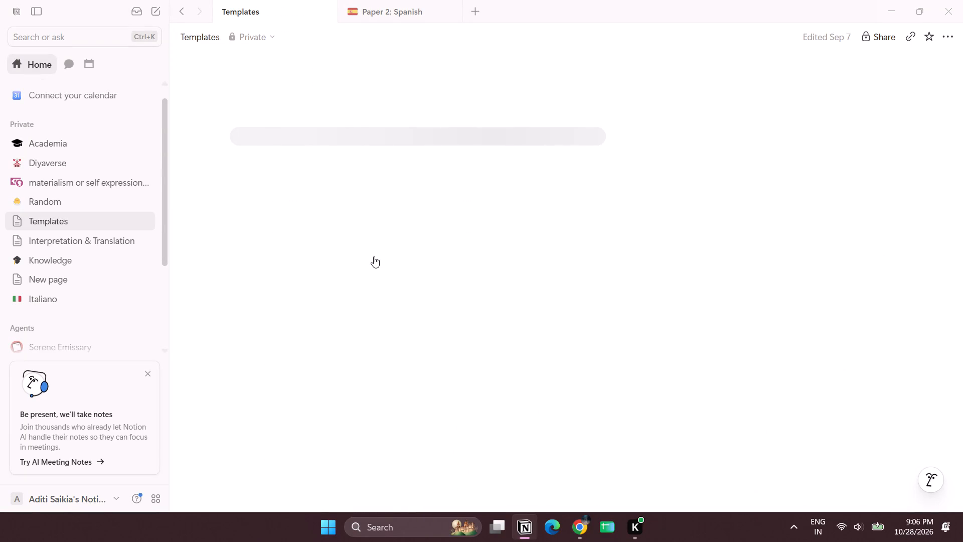
scroll(374, 256, down, 1)
click(304, 179)
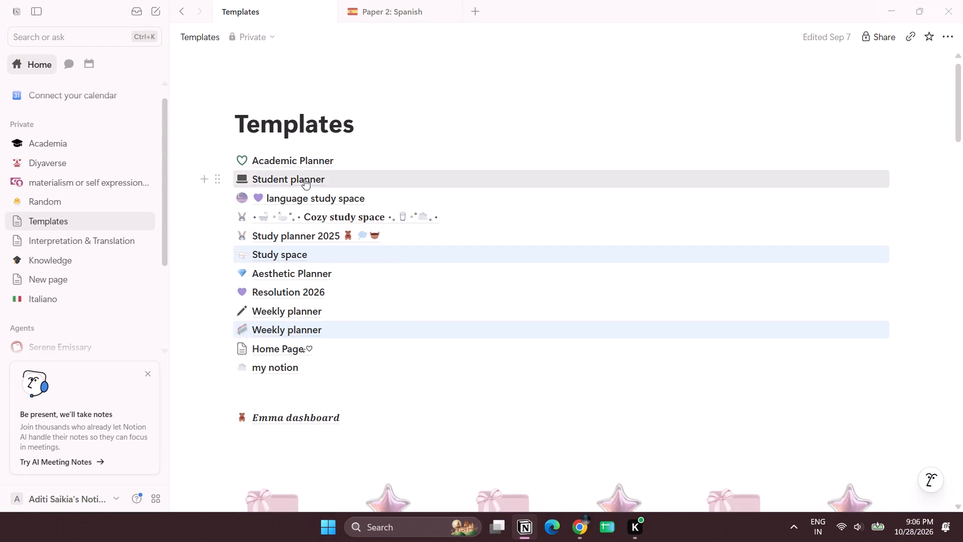
scroll(413, 280, down, 1)
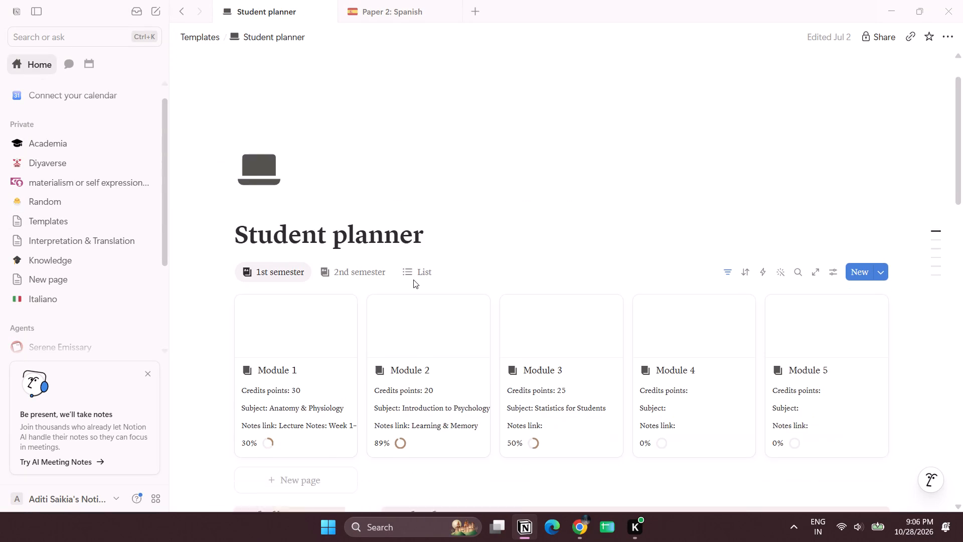
scroll(413, 280, down, 1)
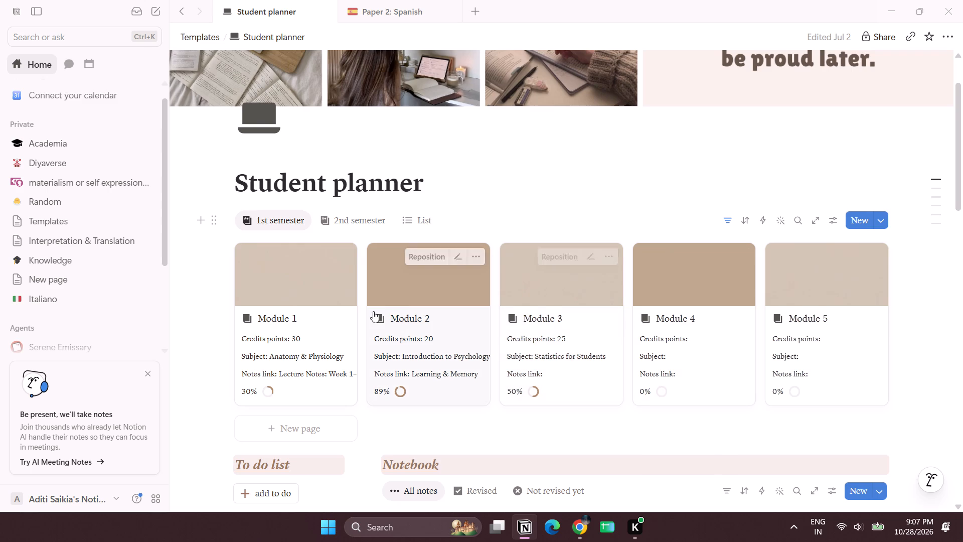
scroll(373, 311, down, 3)
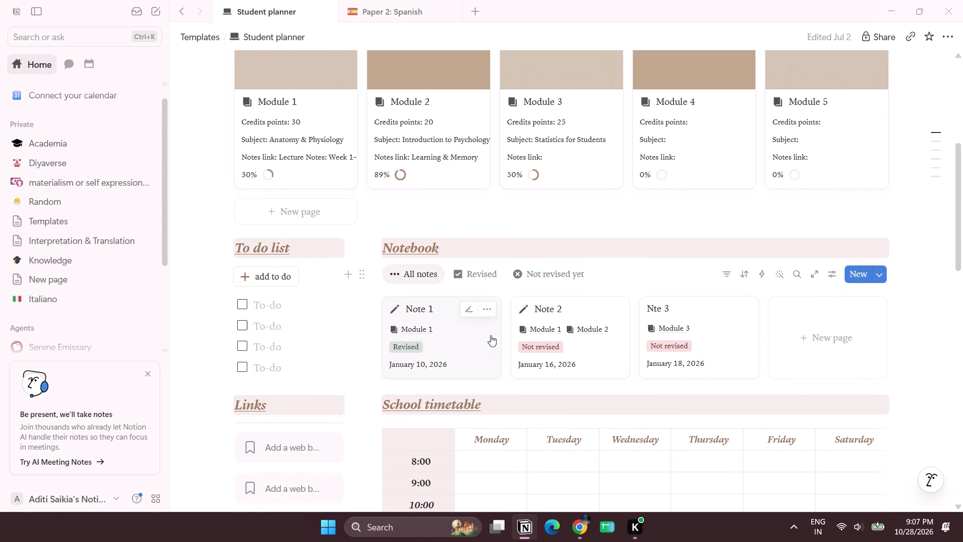
scroll(491, 335, down, 4)
scroll(491, 335, up, 5)
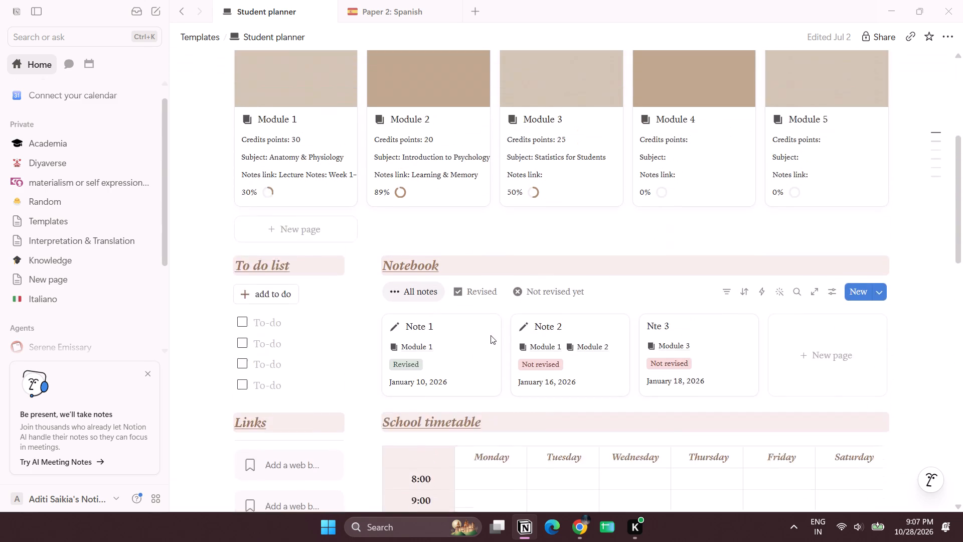
scroll(491, 335, up, 1)
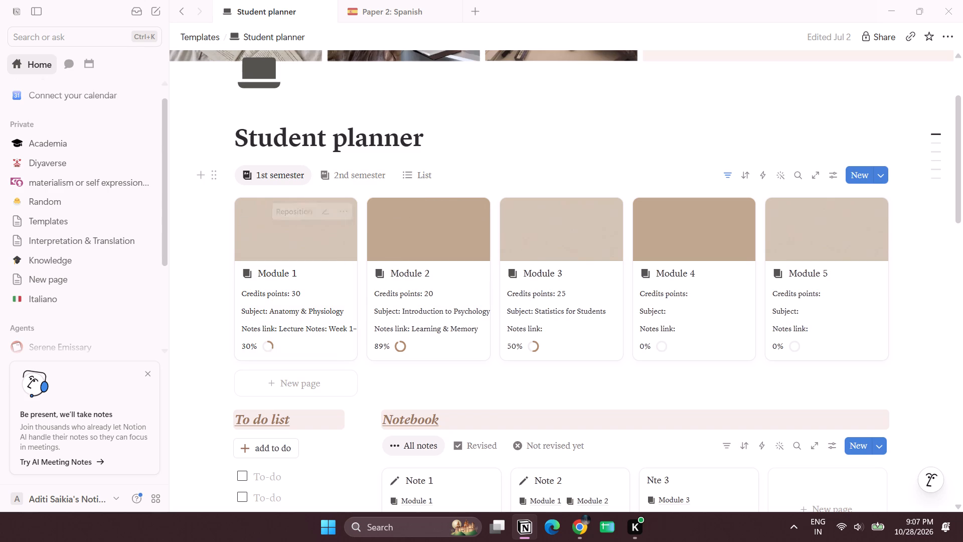
click(335, 177)
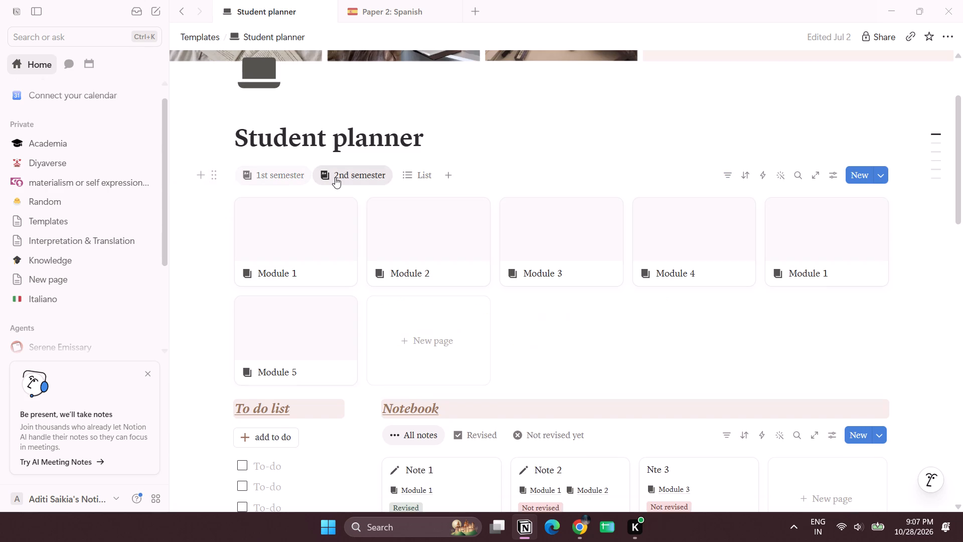
click(272, 174)
scroll(432, 275, down, 3)
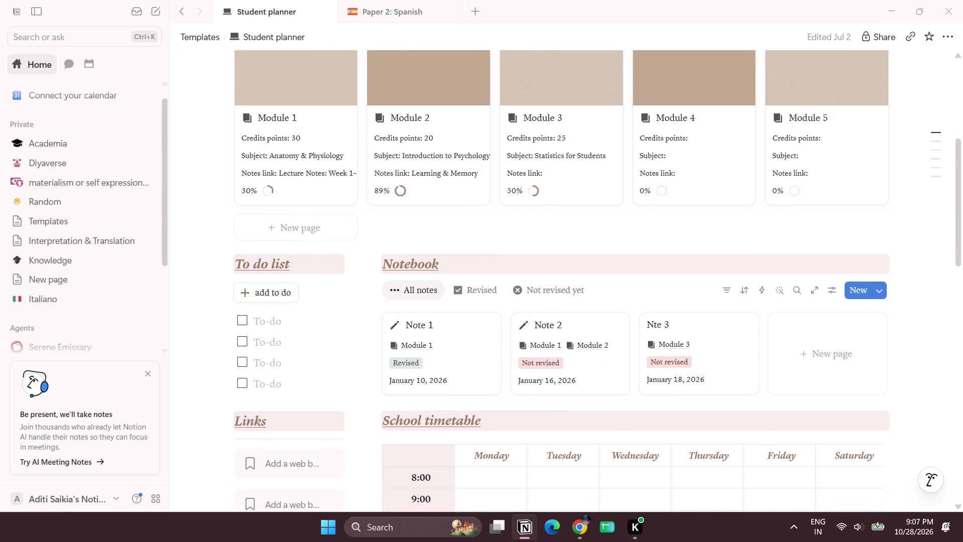
scroll(432, 275, down, 1)
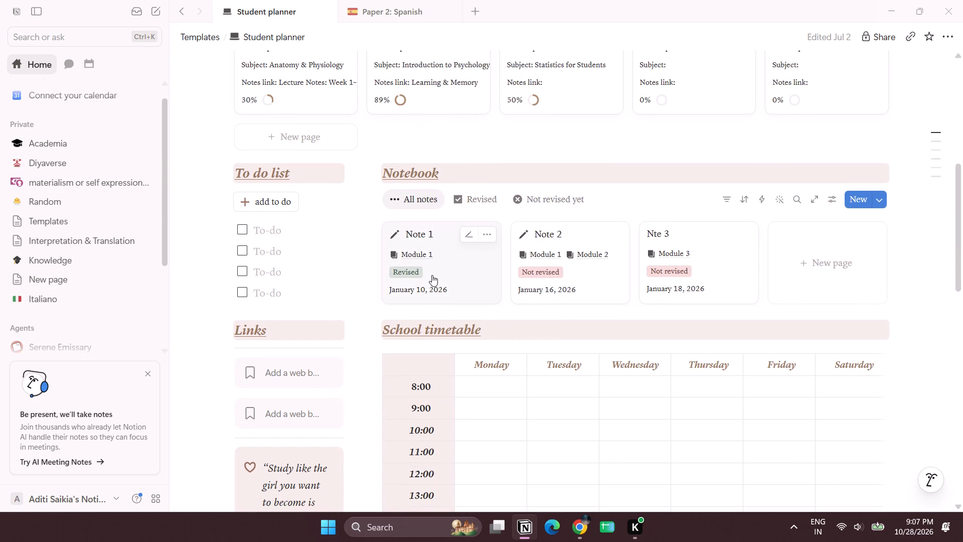
scroll(432, 275, up, 1)
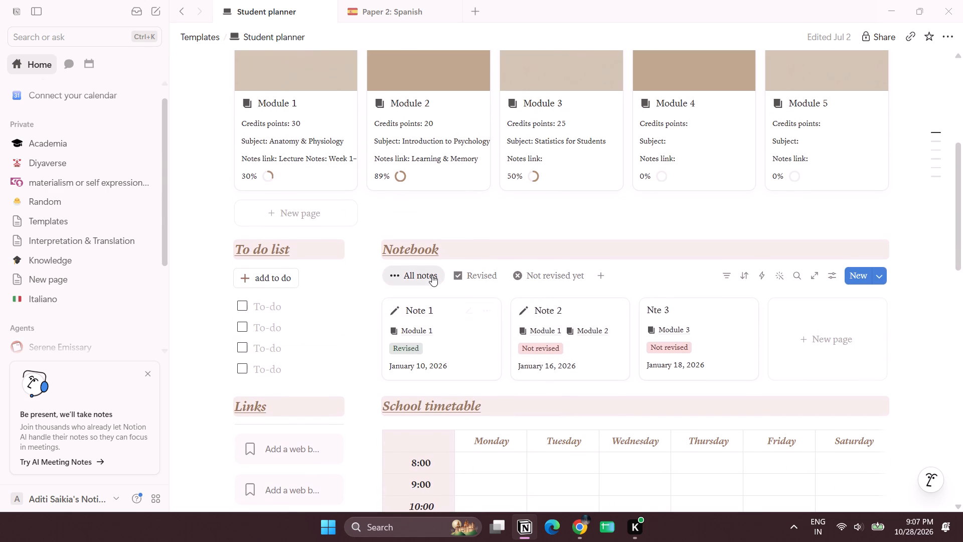
Examine the Student planner's School timetable, Assignments and Exams list and calendar views, and Weekly planner.
scroll(432, 275, down, 2)
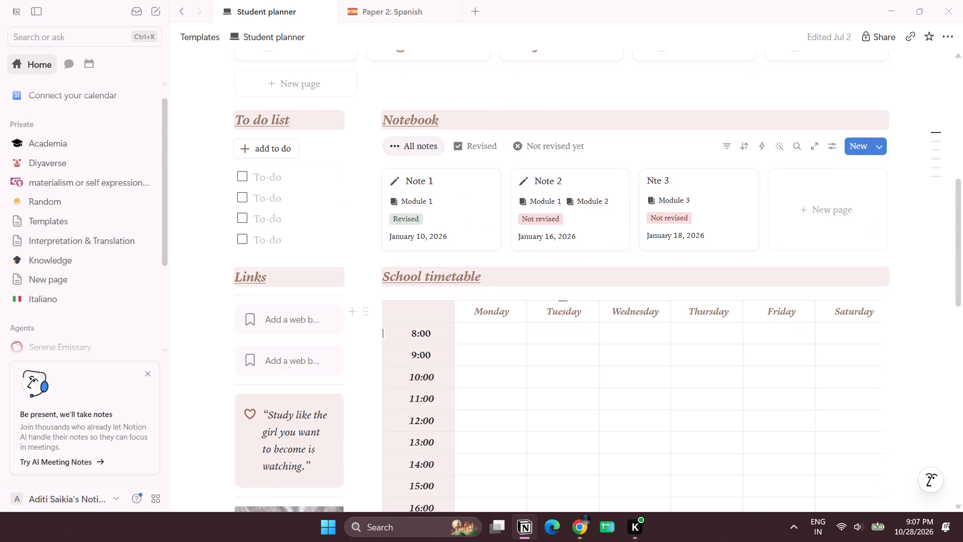
scroll(576, 337, down, 5)
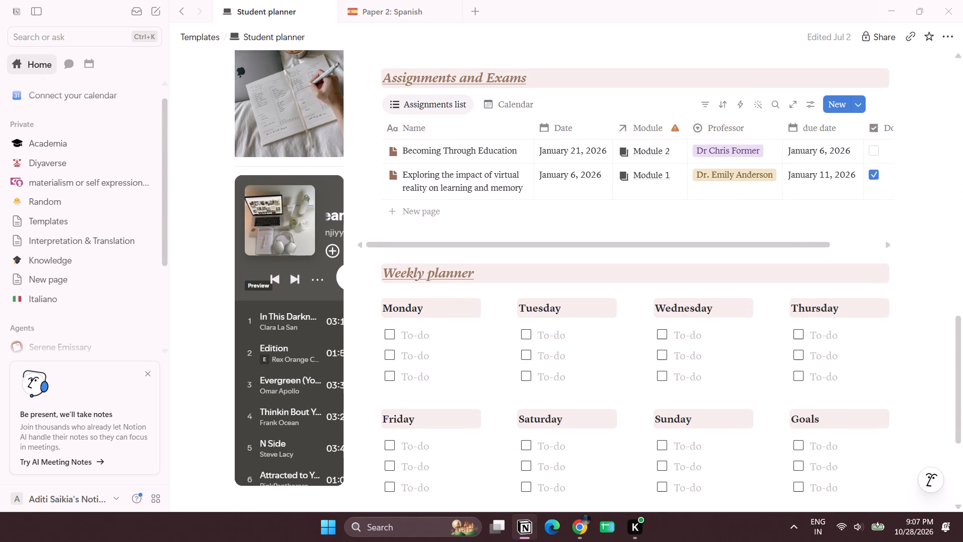
scroll(576, 337, down, 3)
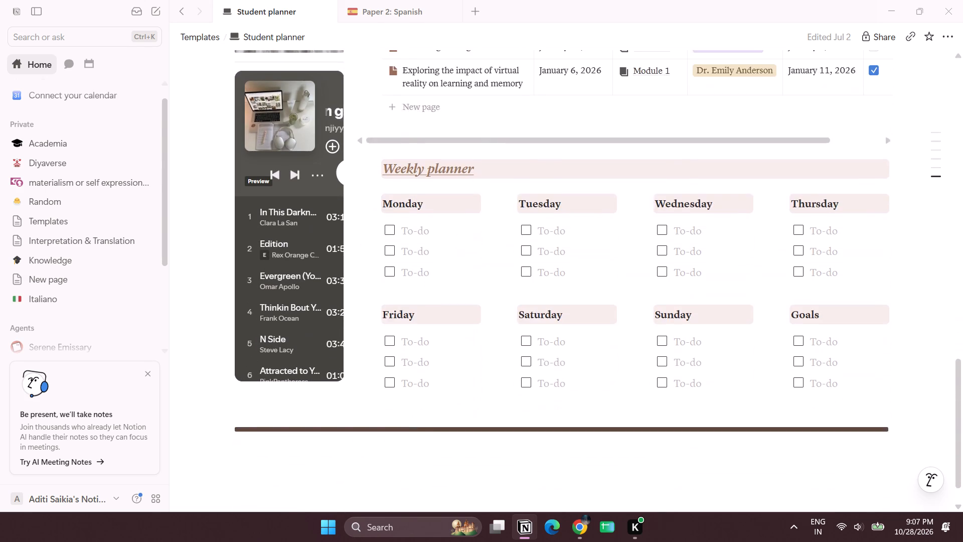
scroll(576, 337, down, 1)
scroll(576, 337, up, 5)
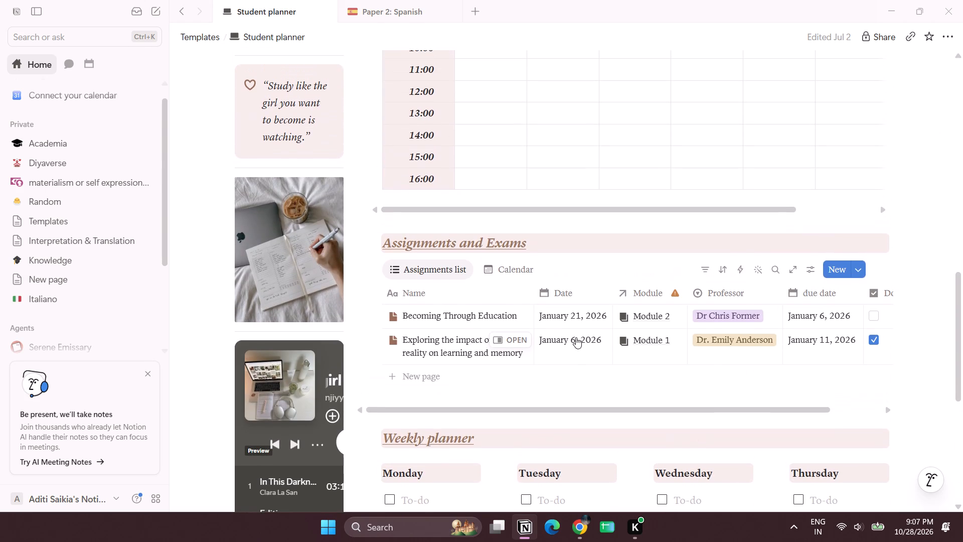
click(512, 272)
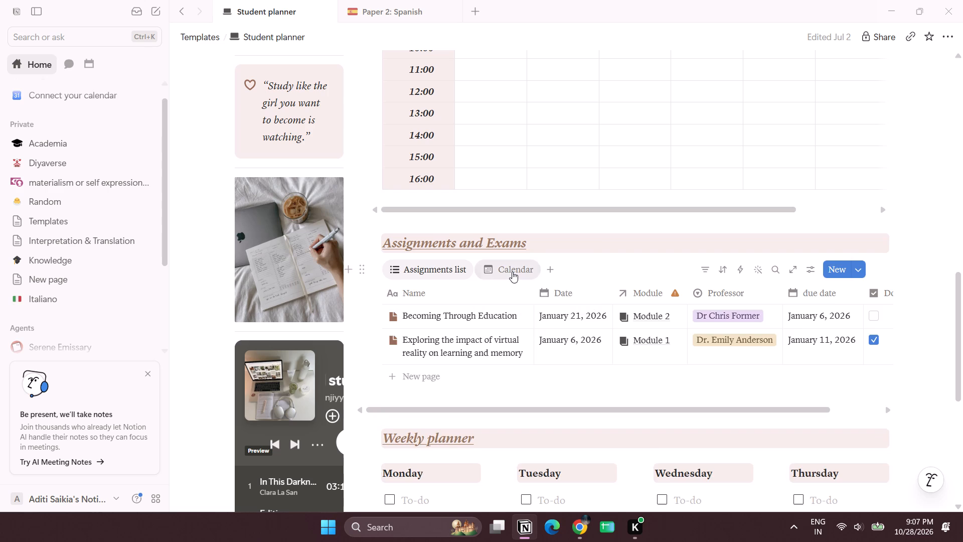
click(444, 269)
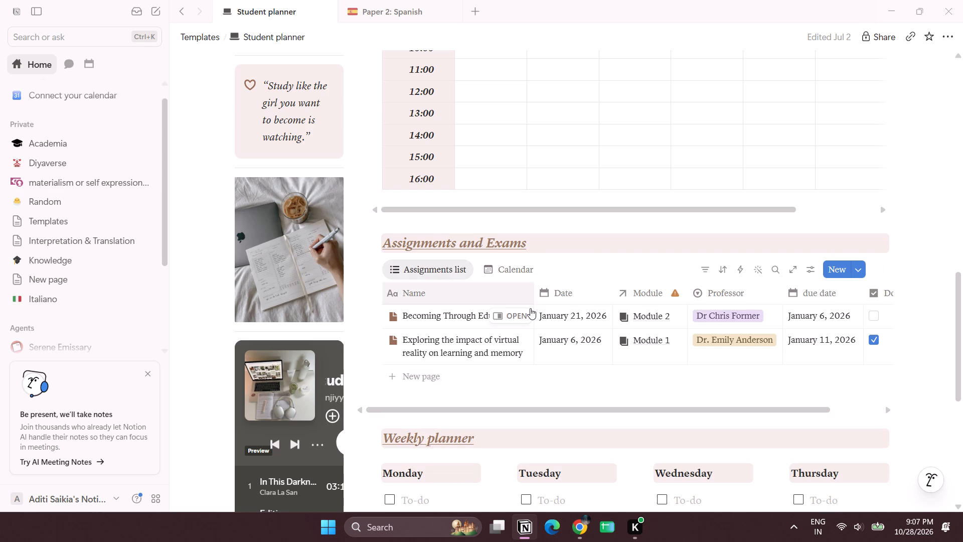
scroll(530, 308, up, 4)
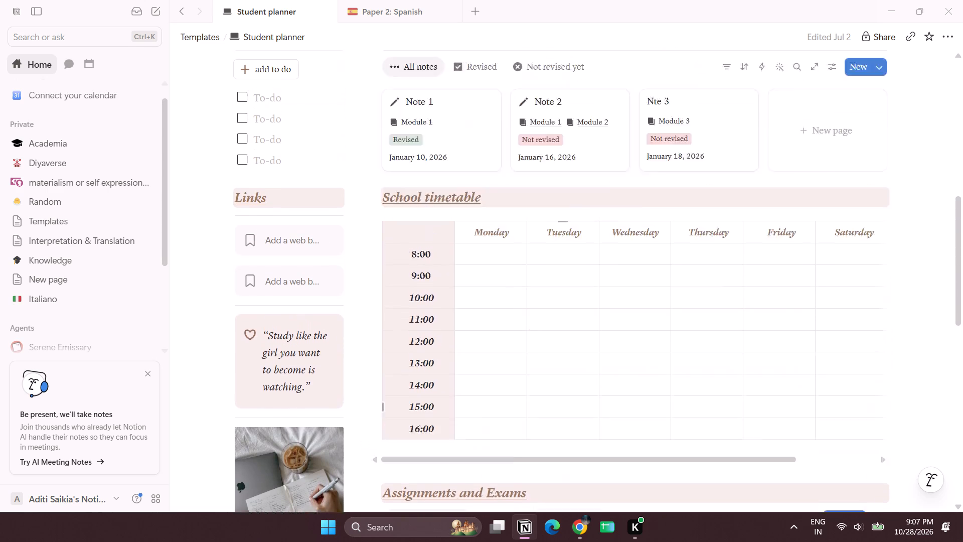
scroll(530, 308, up, 1)
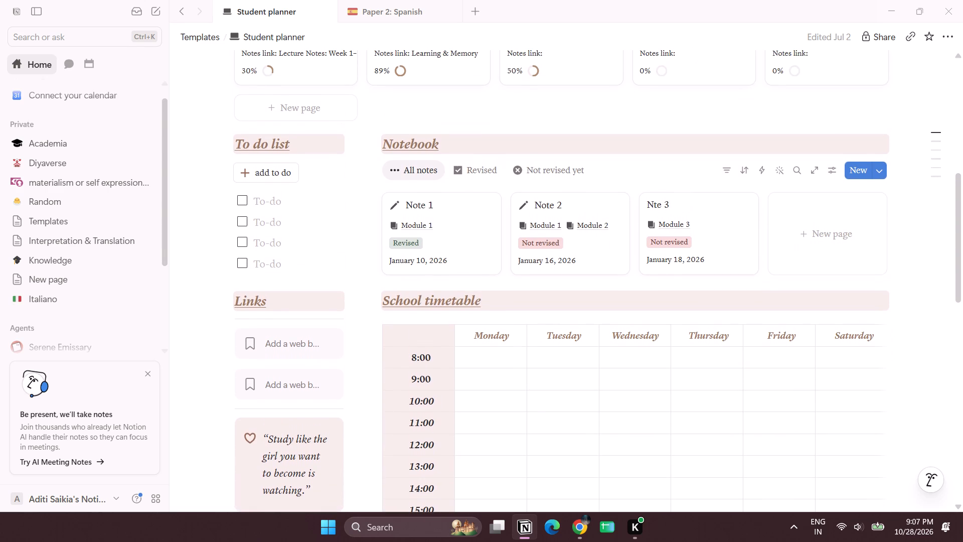
scroll(530, 308, up, 2)
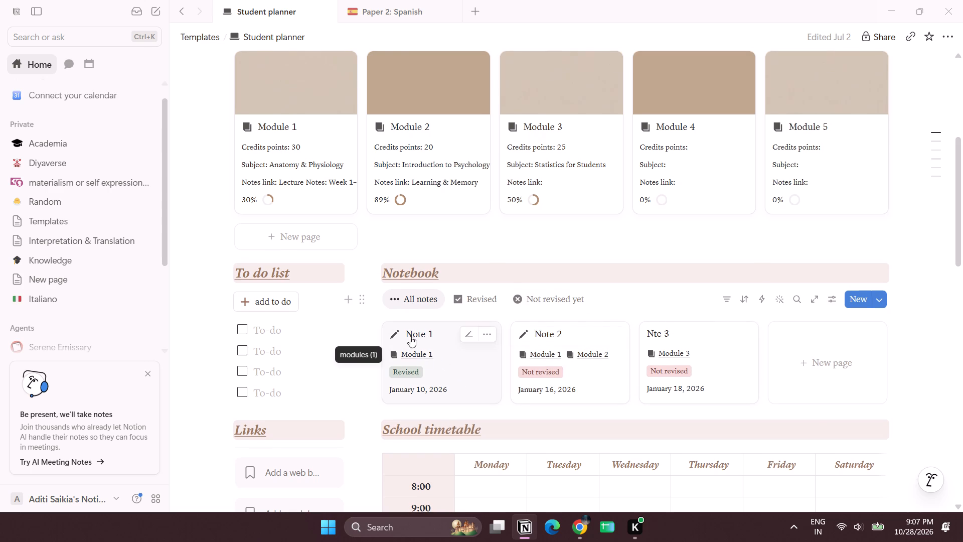
scroll(405, 272, up, 2)
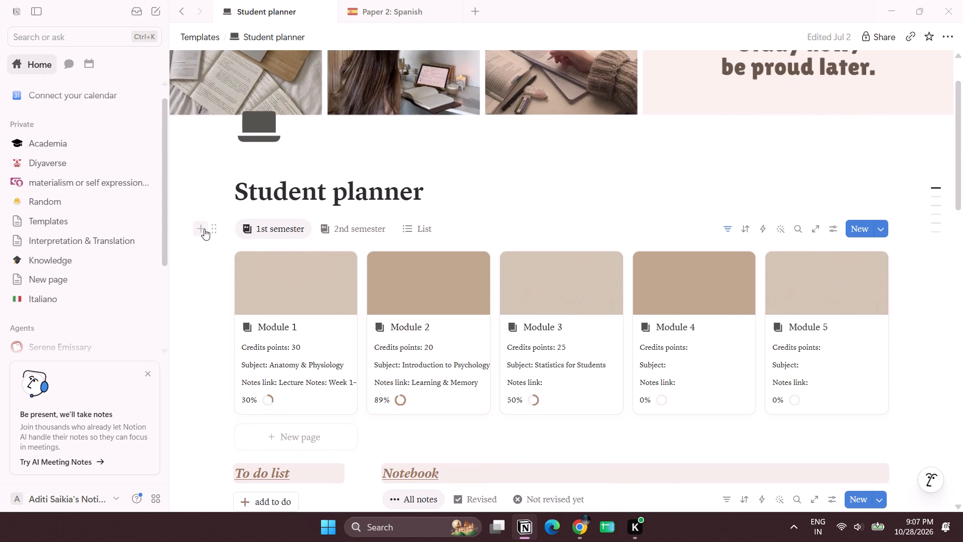
Copy the semester modules gallery database from the Student planner page.
click(216, 229)
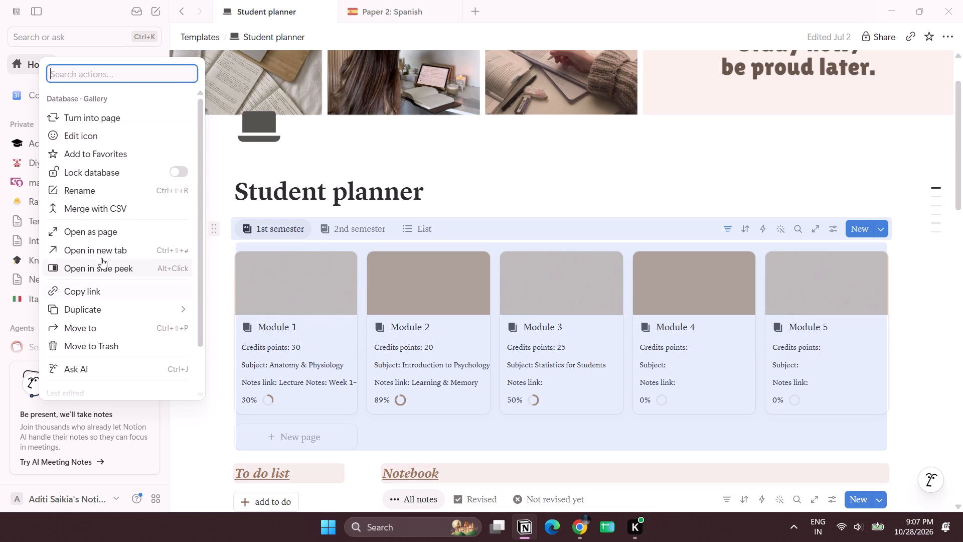
click(362, 108)
key(ctrl+c)
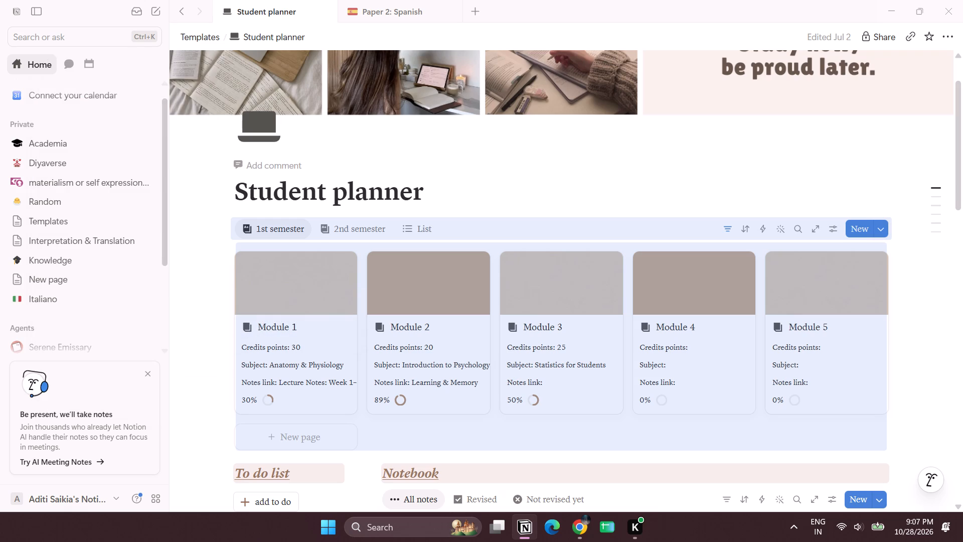
Open the Academia page at its Courses and NET Papers sections.
click(73, 146)
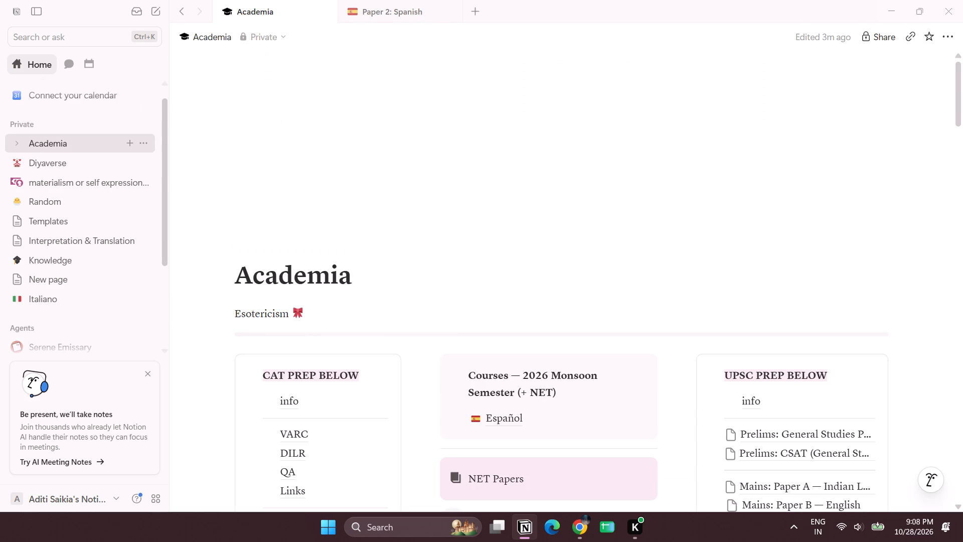
scroll(499, 264, down, 2)
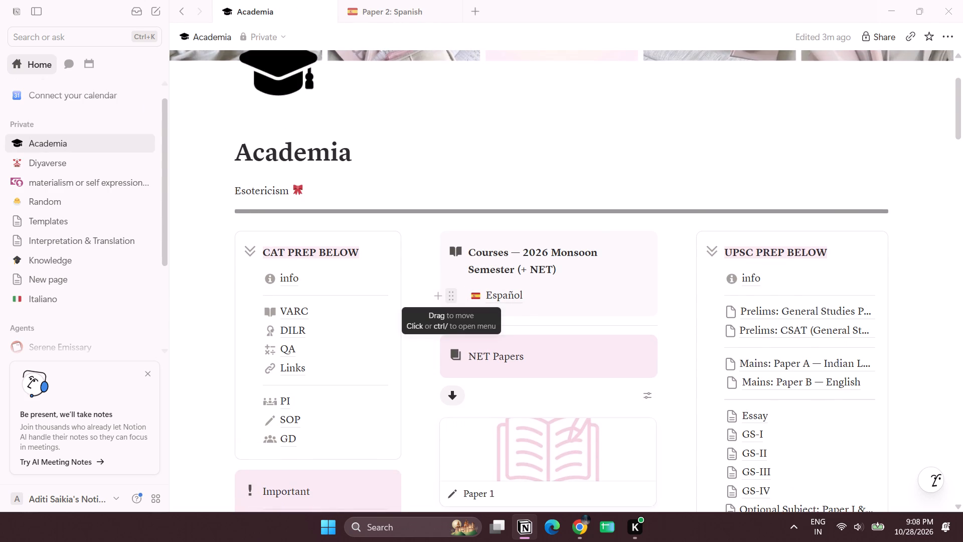
scroll(513, 295, down, 1)
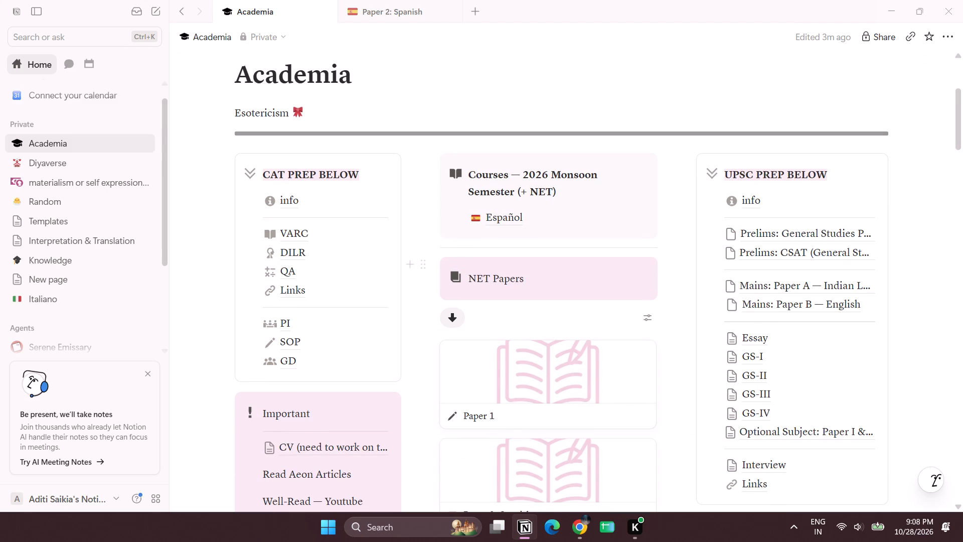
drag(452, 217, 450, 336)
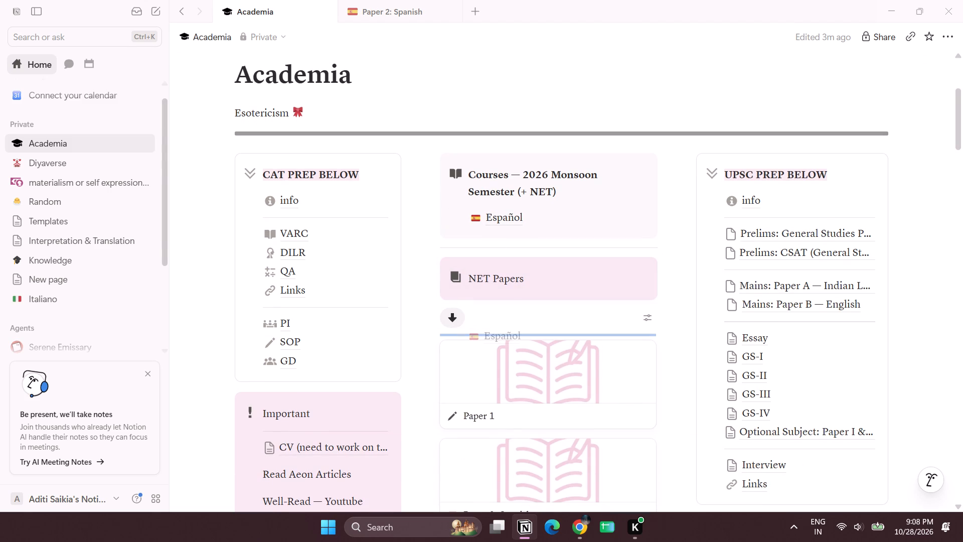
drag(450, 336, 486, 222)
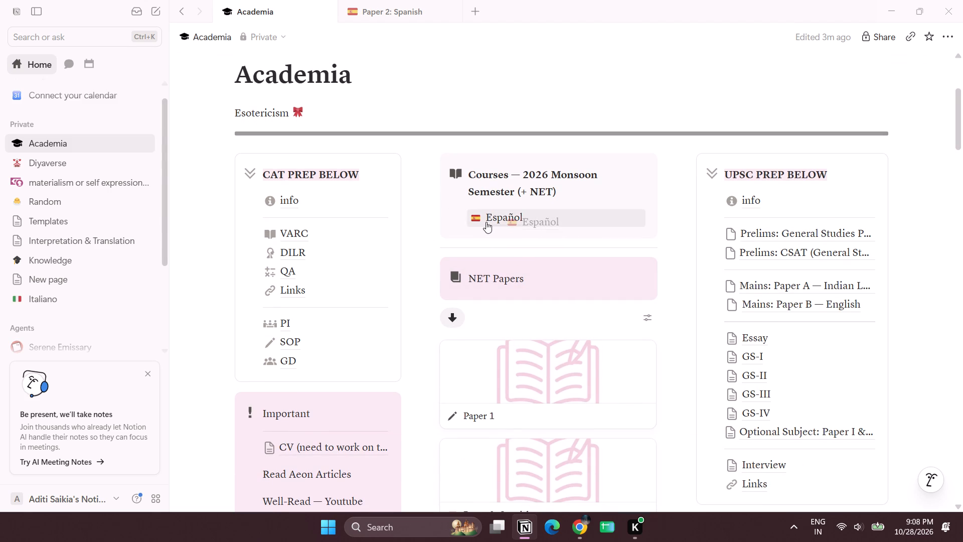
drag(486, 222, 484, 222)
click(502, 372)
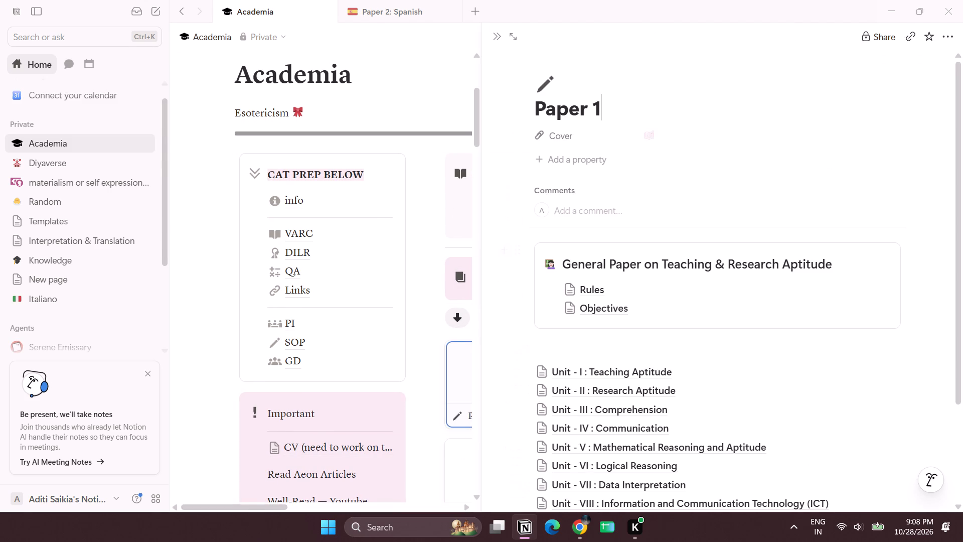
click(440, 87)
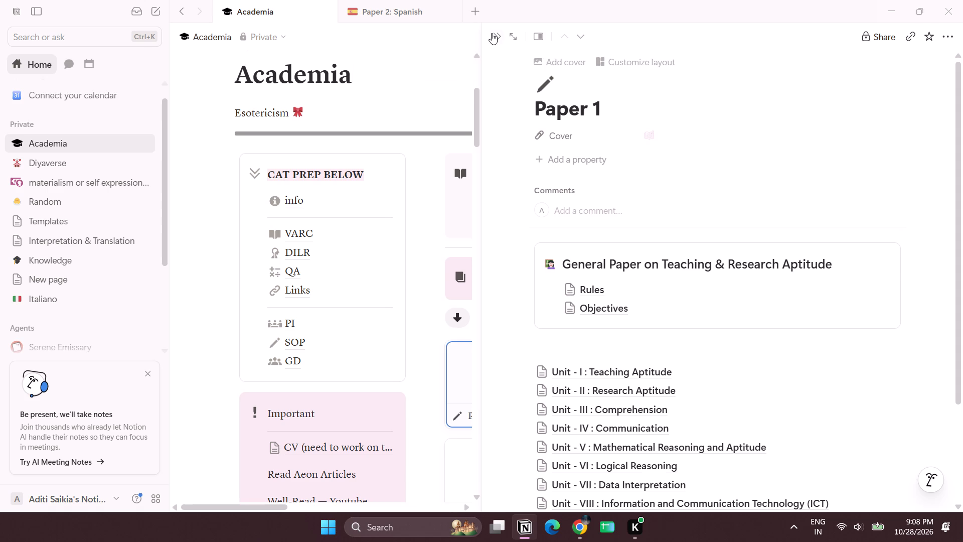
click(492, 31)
Move the Español page from the Courses — 2026 Monsoon Semester callout into the NET Papers gallery, above Paper 1.
drag(496, 214, 490, 306)
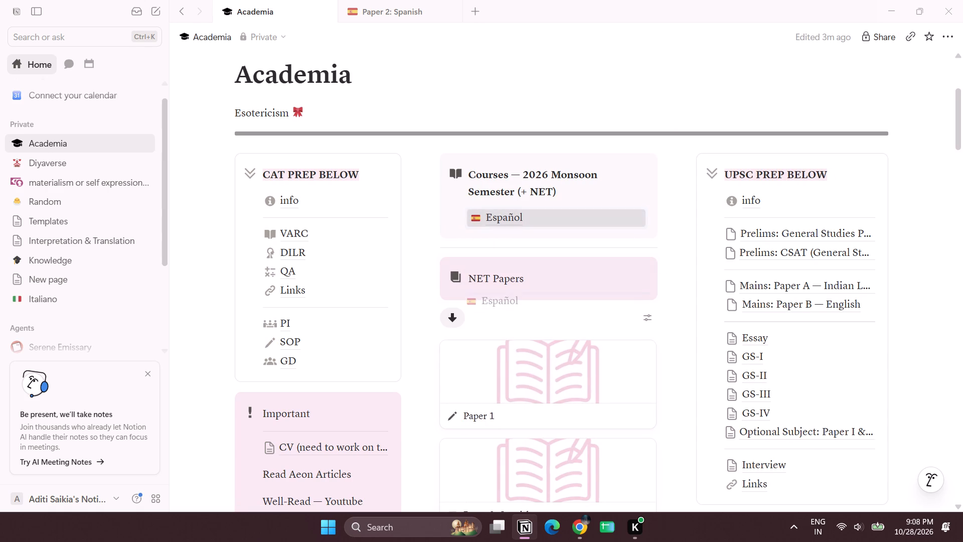
drag(490, 306, 479, 337)
scroll(563, 276, down, 2)
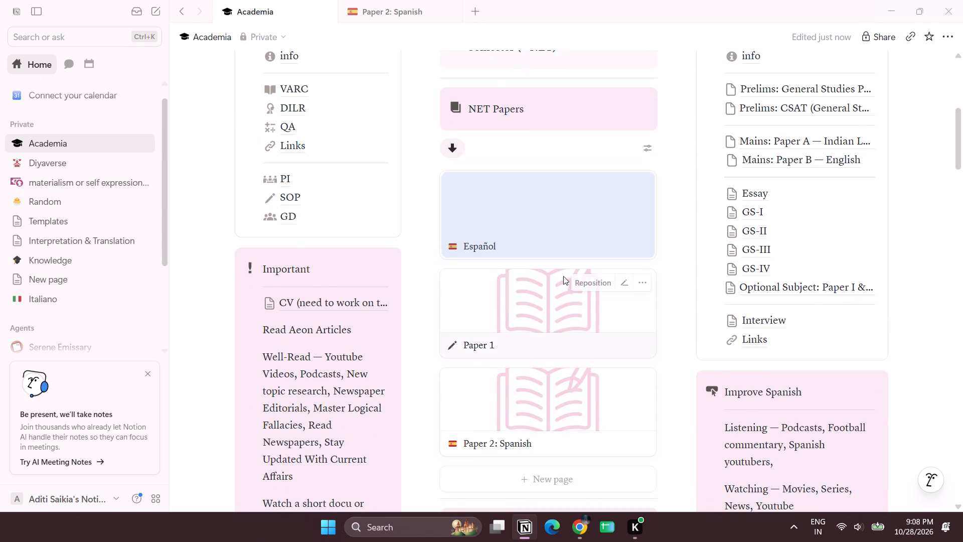
scroll(563, 276, up, 1)
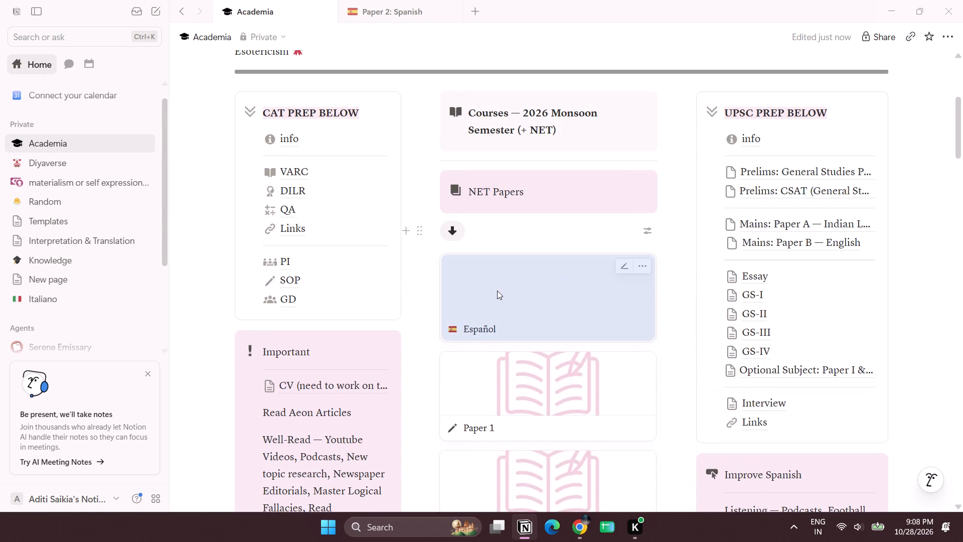
Open the Español page from the NET Papers gallery as a full page.
click(497, 291)
scroll(596, 314, down, 1)
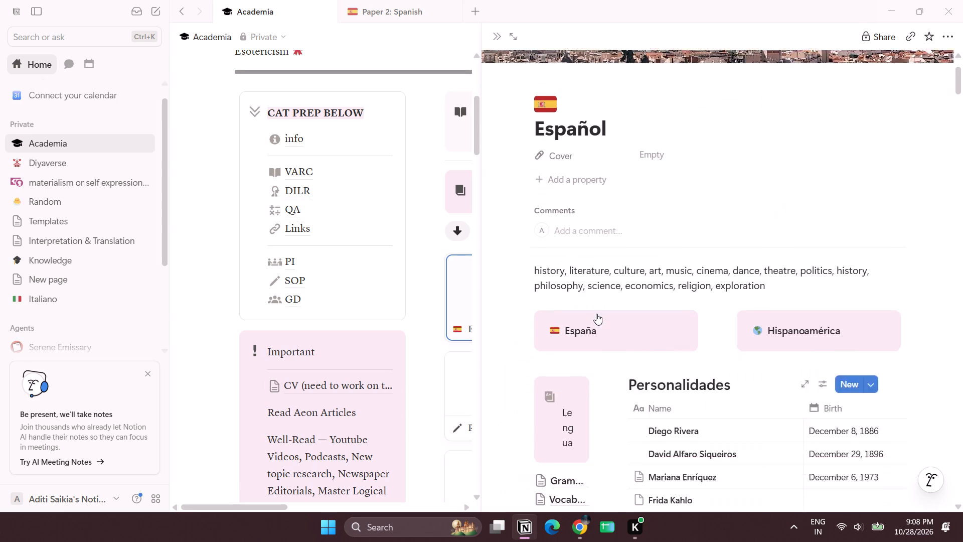
scroll(596, 314, down, 1)
click(512, 34)
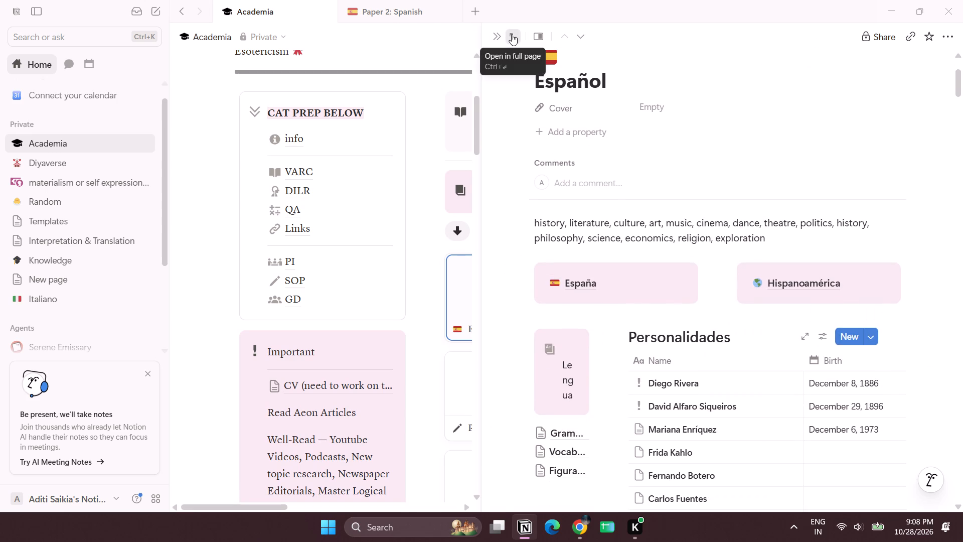
Paste the copied semester modules database on a new line below the Español page's All courses gallery, without syncing or linking it.
scroll(458, 198, down, 8)
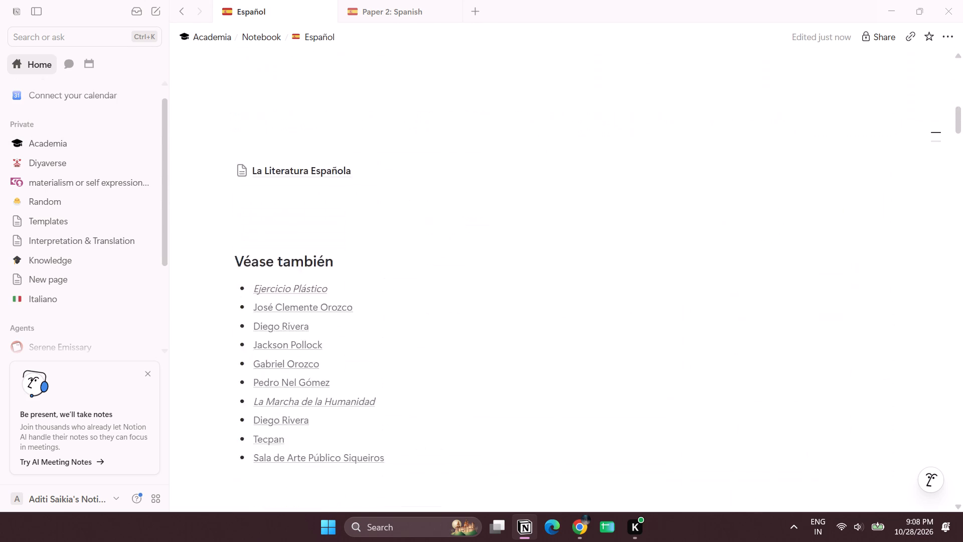
scroll(458, 198, up, 10)
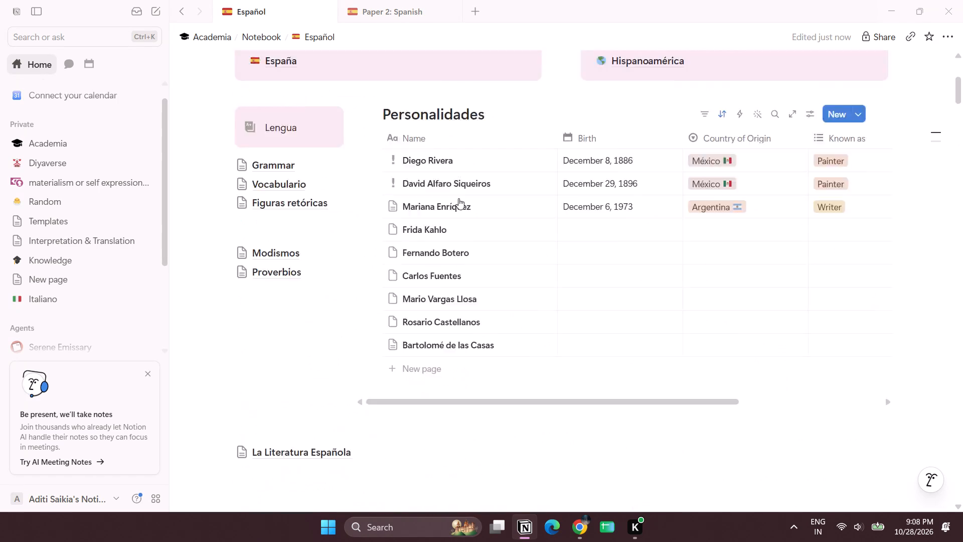
scroll(458, 198, up, 1)
scroll(458, 198, down, 10)
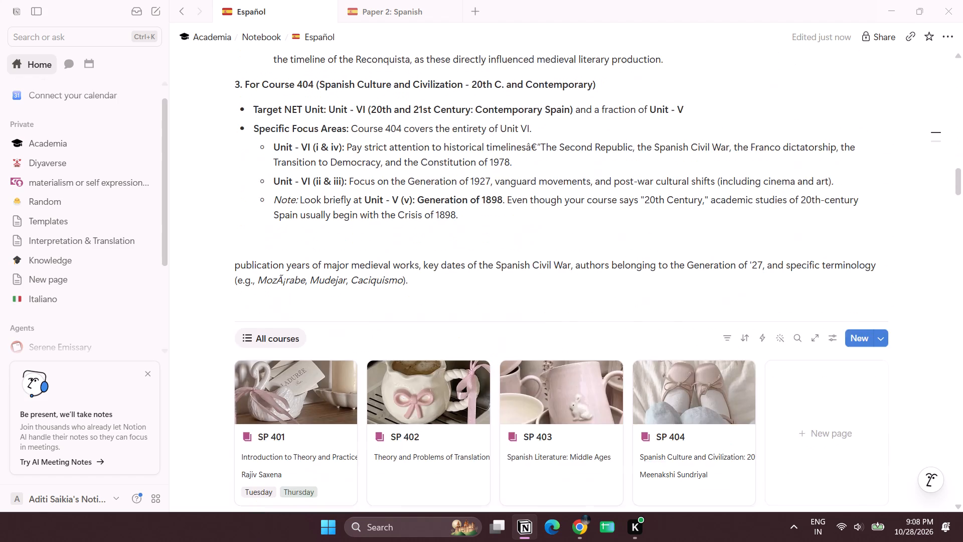
scroll(458, 198, right, 1)
click(259, 435)
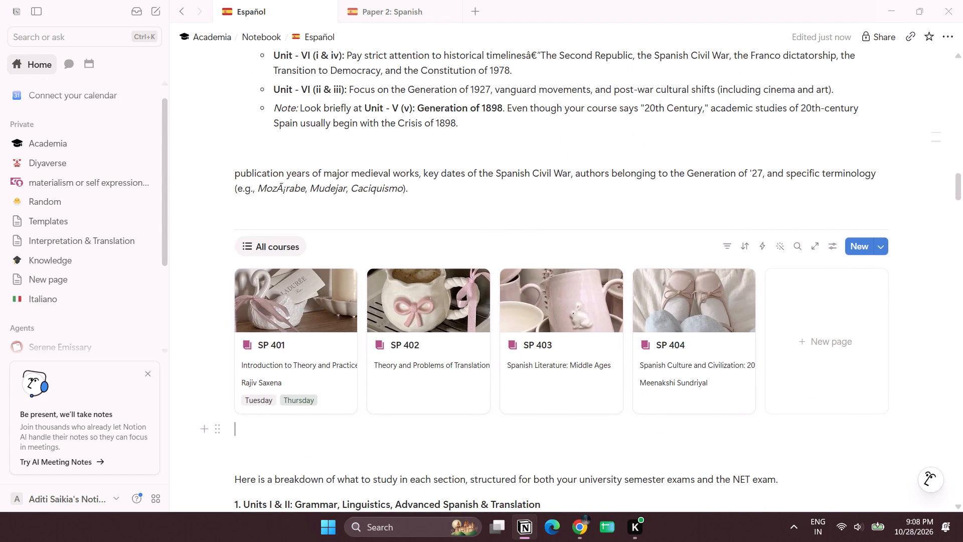
key(Return)
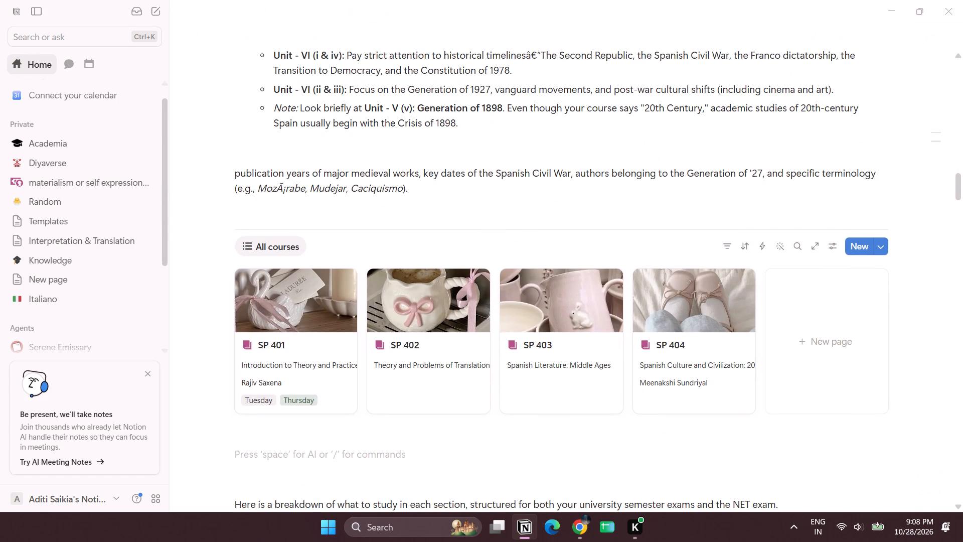
key(ctrl+v)
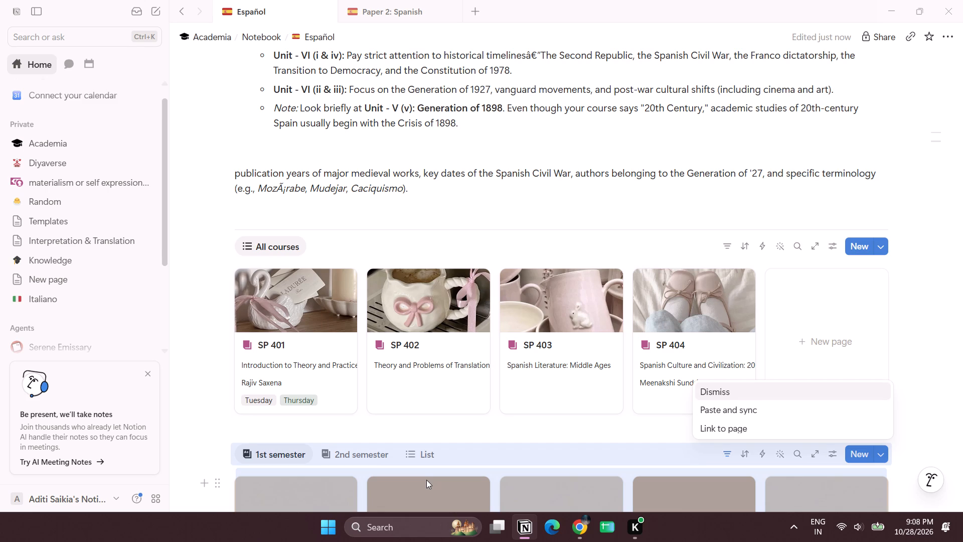
scroll(511, 438, down, 2)
click(466, 429)
Compare the pasted database's 1st semester and 2nd semester gallery views.
scroll(466, 429, down, 3)
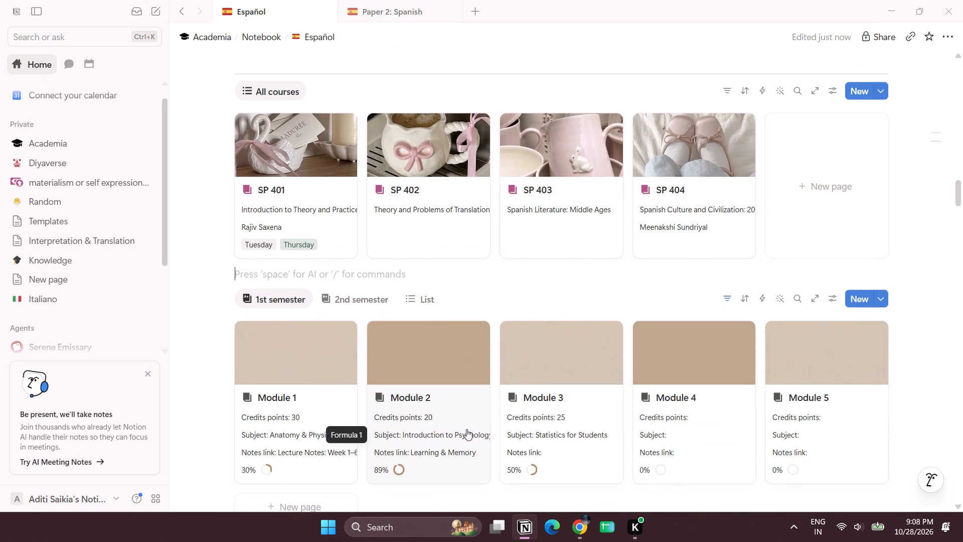
scroll(466, 429, down, 1)
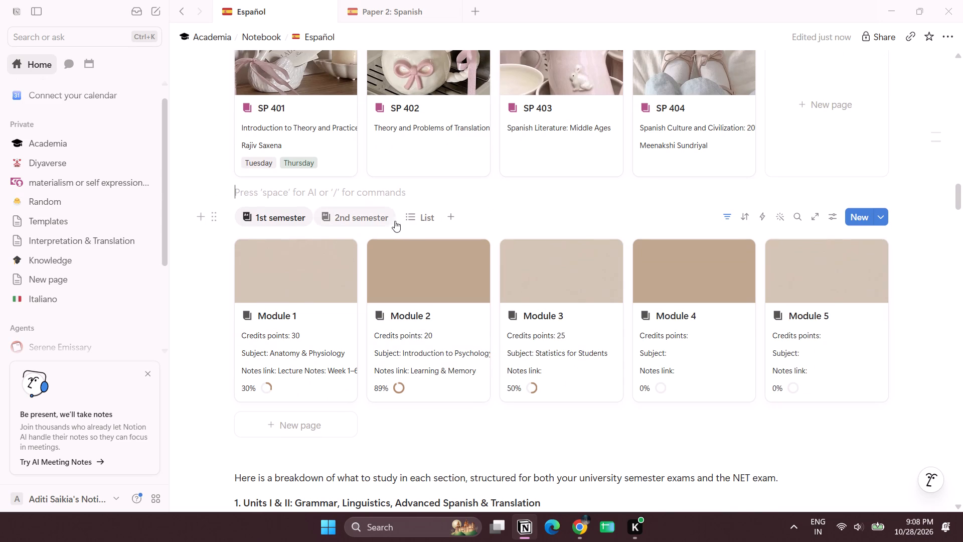
click(375, 222)
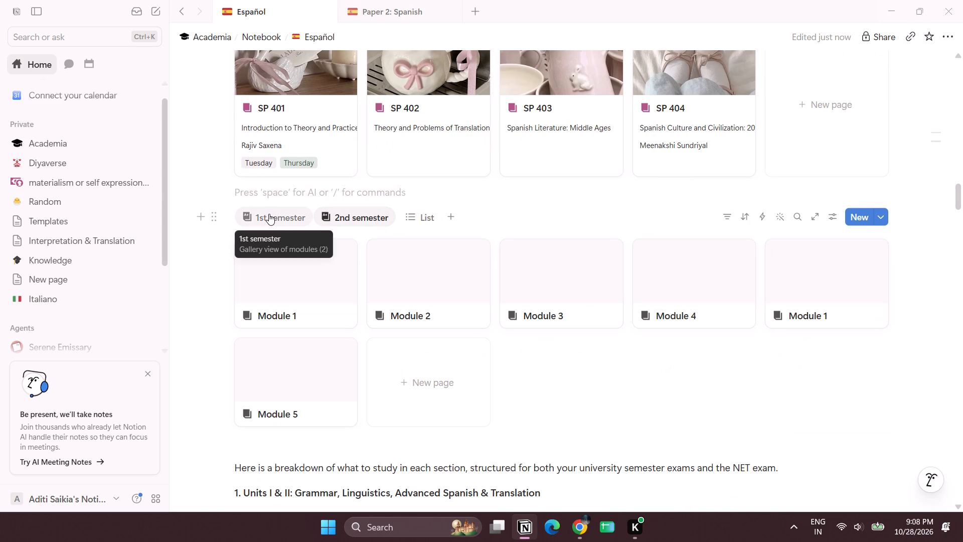
click(278, 218)
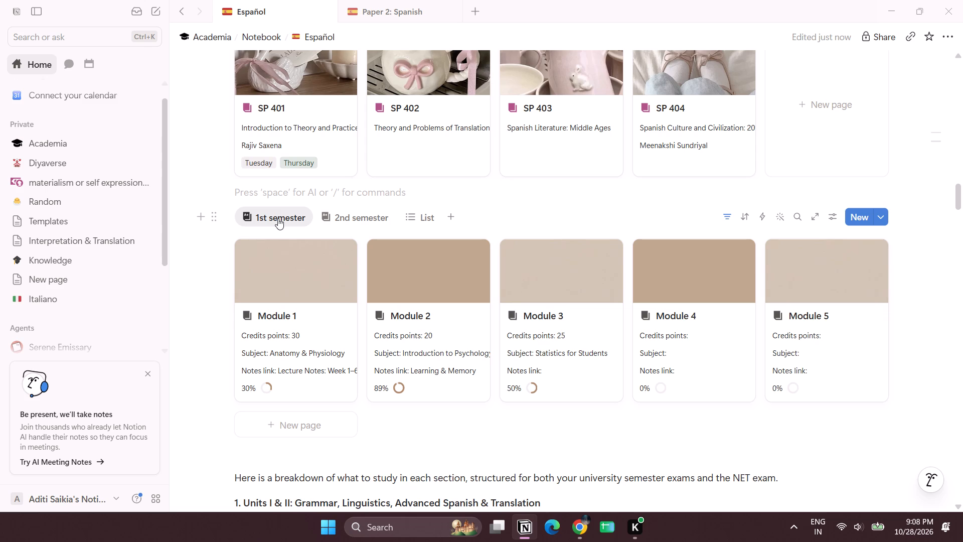
Delete the notebook and Link properties from the pasted modules database.
click(834, 211)
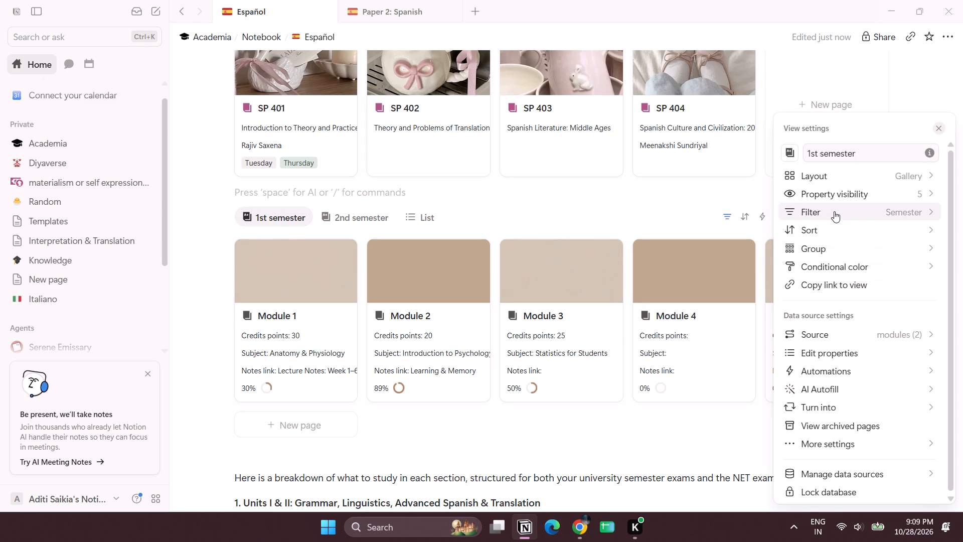
click(881, 193)
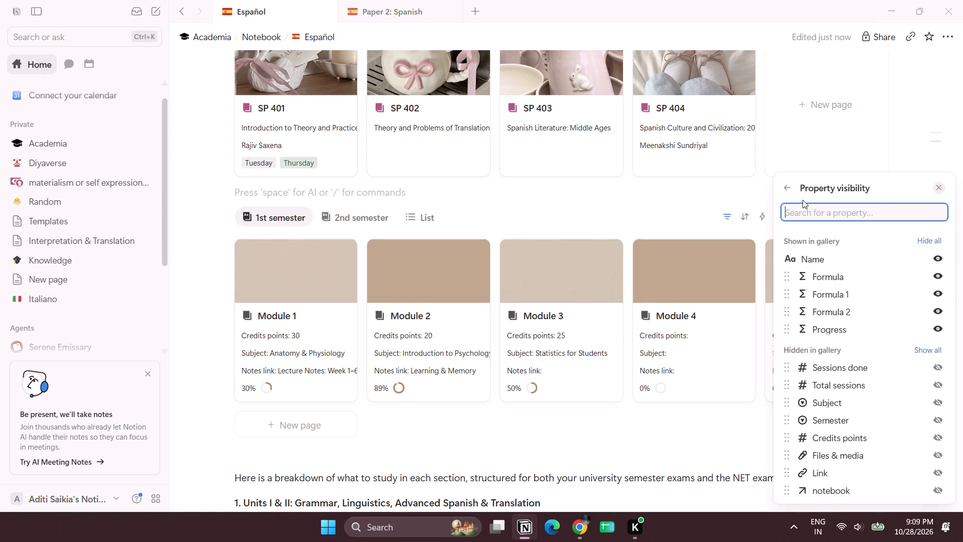
click(787, 189)
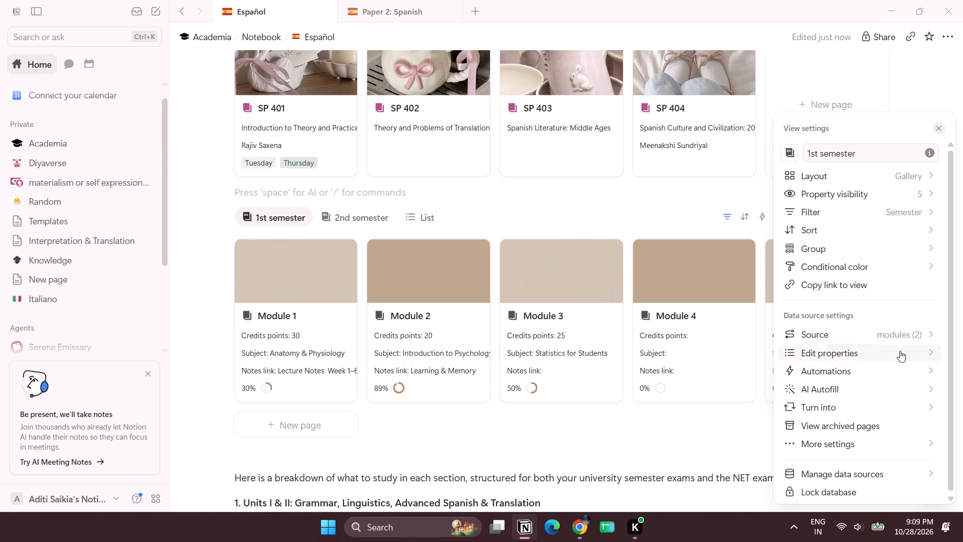
click(901, 346)
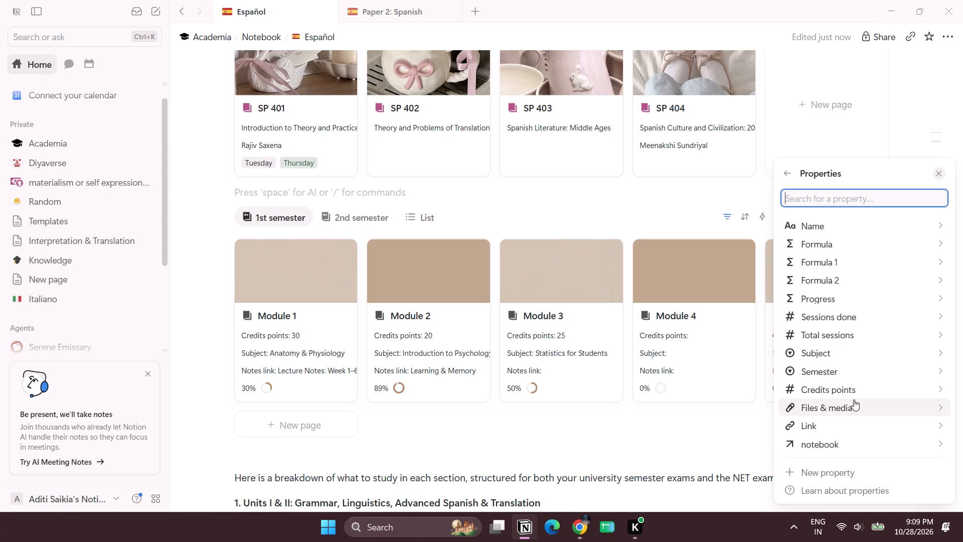
click(844, 447)
click(860, 417)
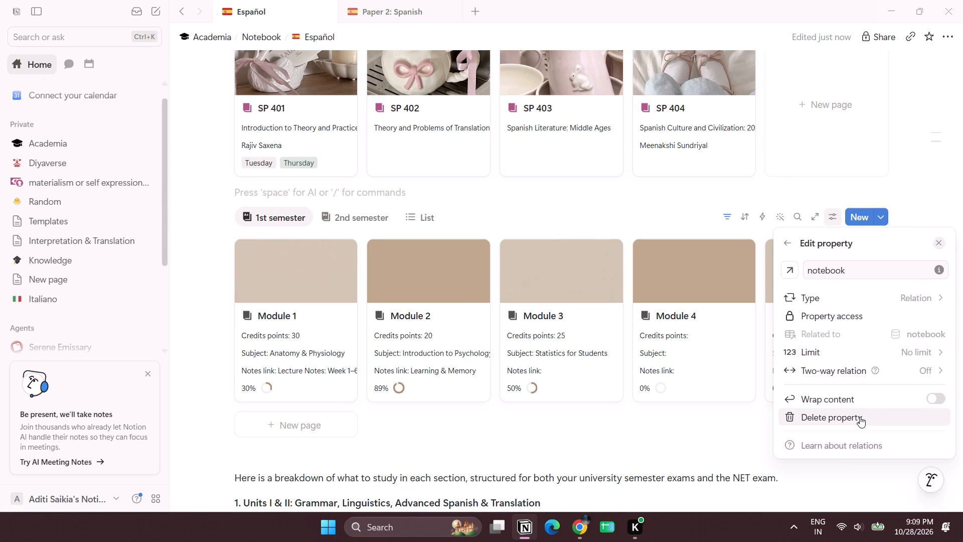
click(570, 268)
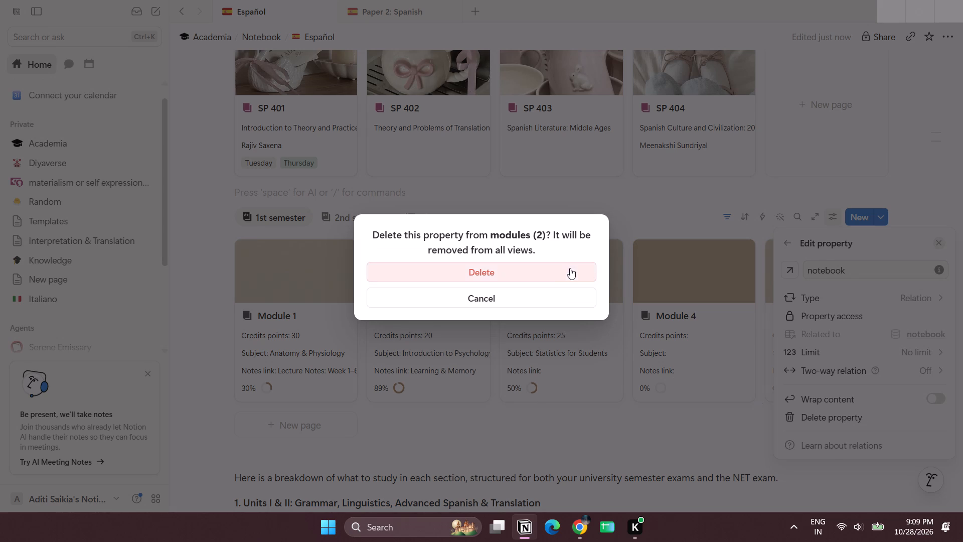
click(866, 429)
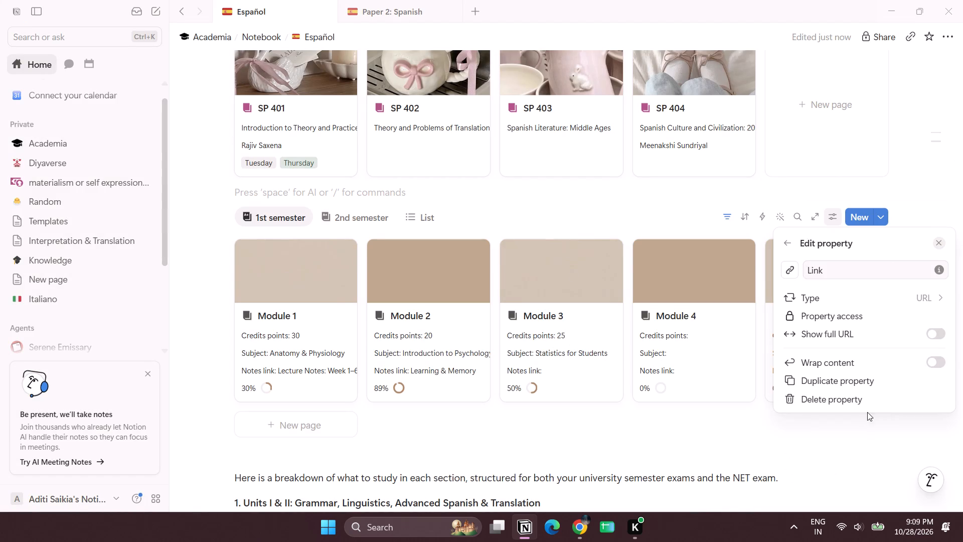
click(866, 397)
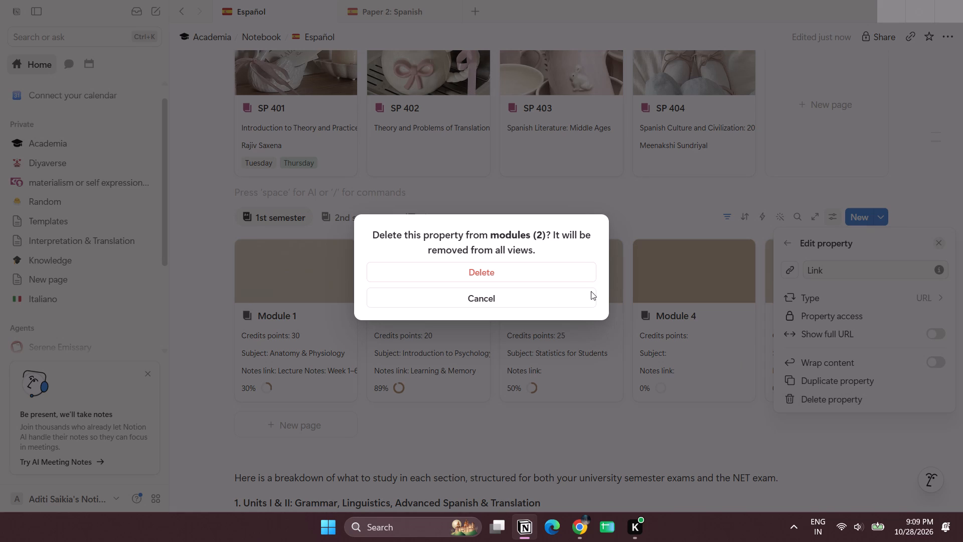
click(550, 277)
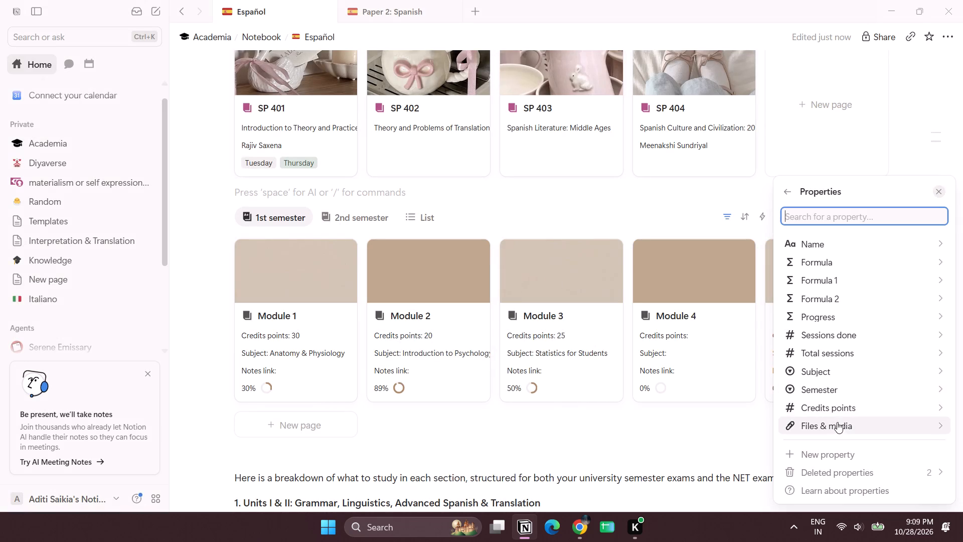
Delete the Credits points and Subject properties from the pasted modules database.
click(845, 427)
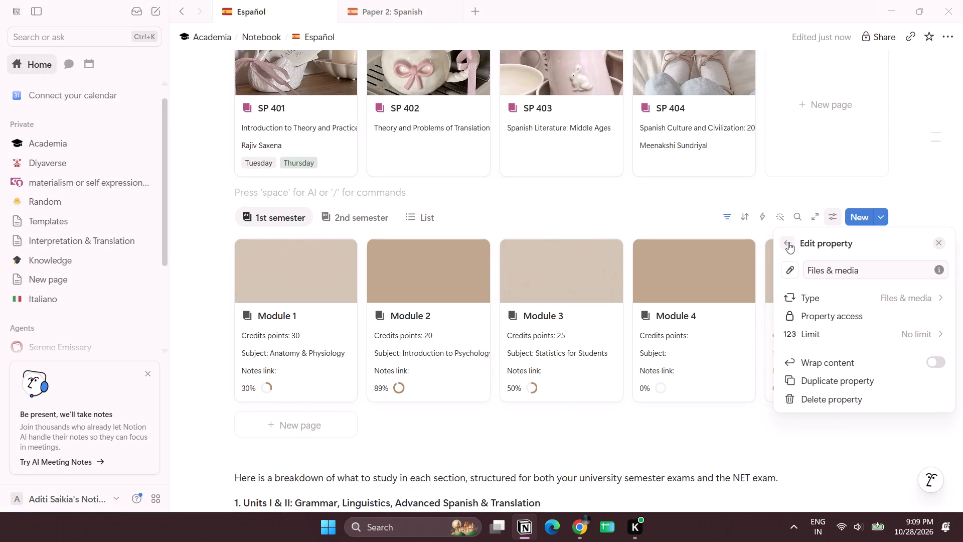
click(785, 242)
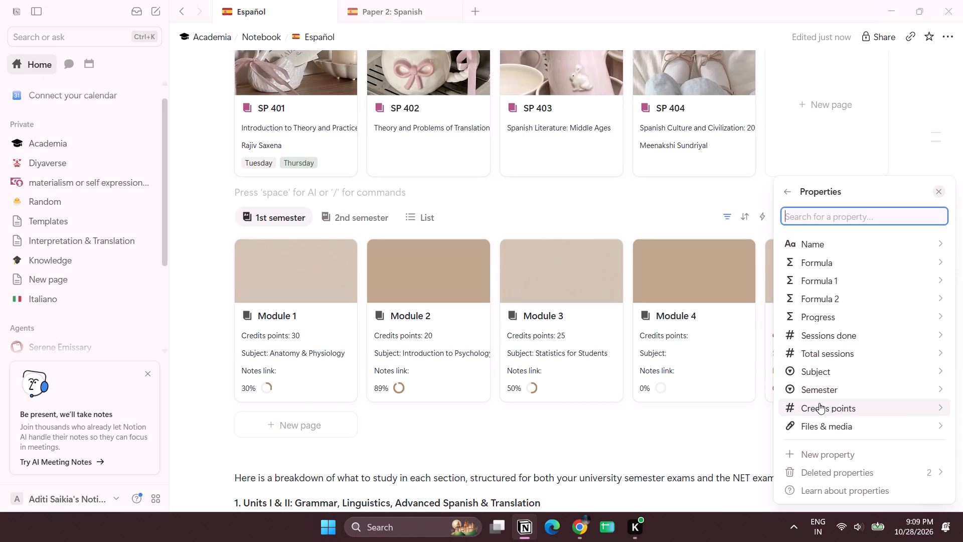
click(819, 403)
click(821, 494)
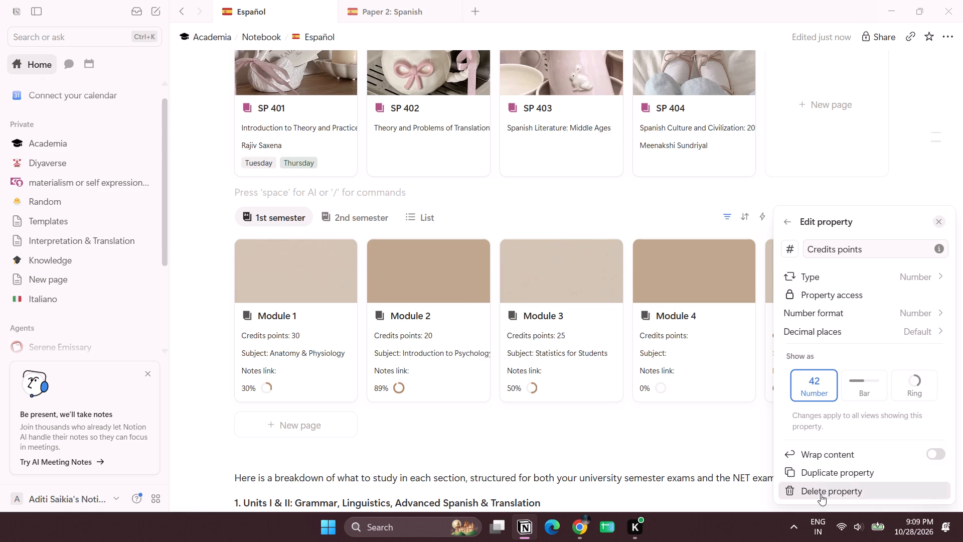
click(562, 266)
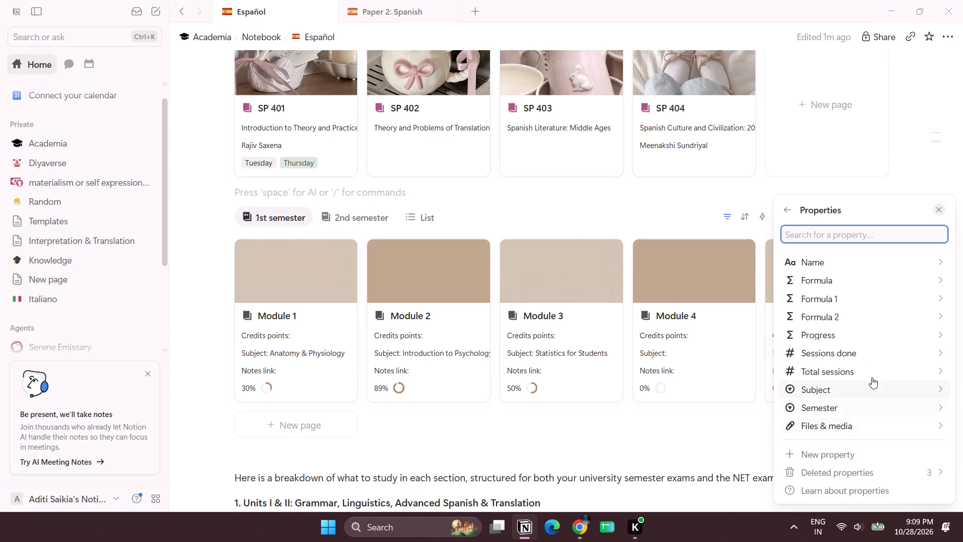
click(854, 383)
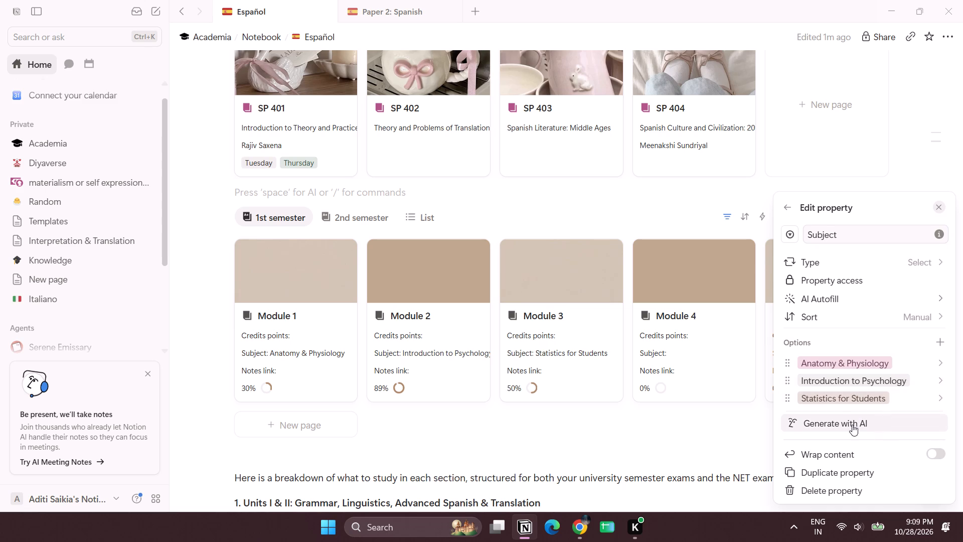
click(843, 489)
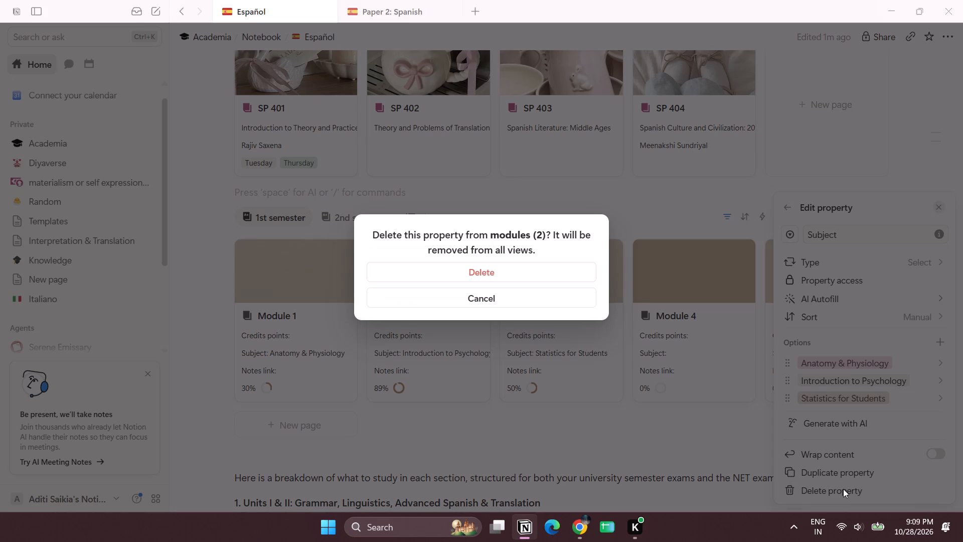
click(458, 269)
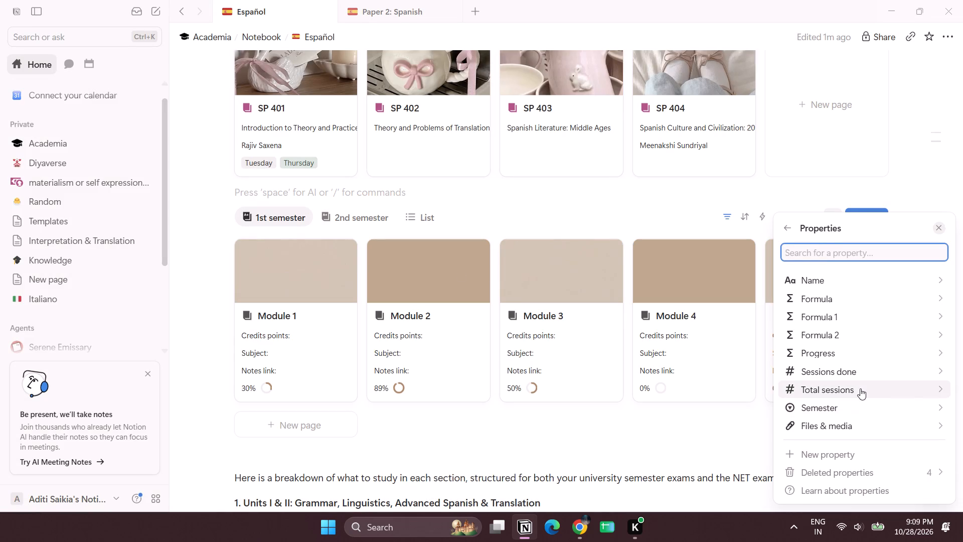
Delete the Total sessions and Progress properties from the pasted modules database.
click(860, 388)
click(831, 486)
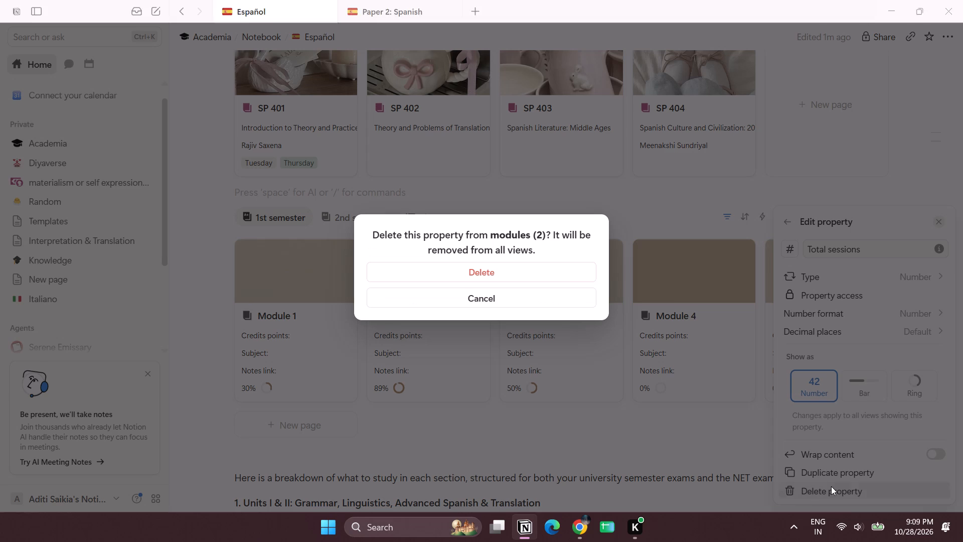
click(565, 270)
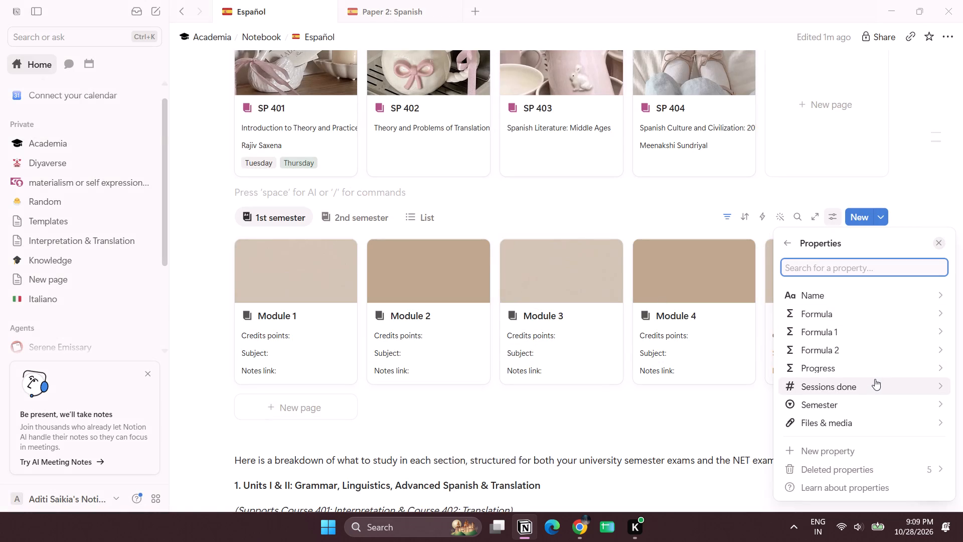
click(866, 370)
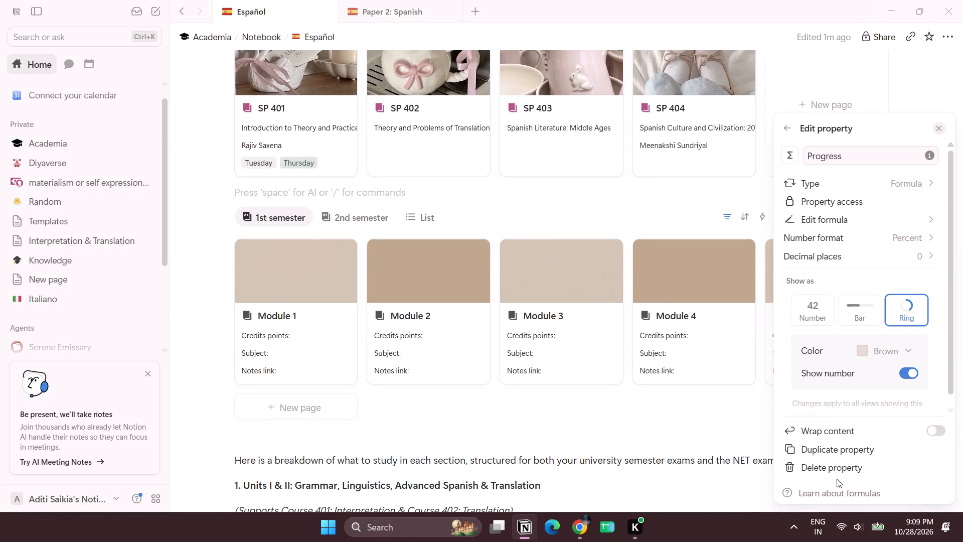
click(837, 479)
click(831, 469)
click(549, 272)
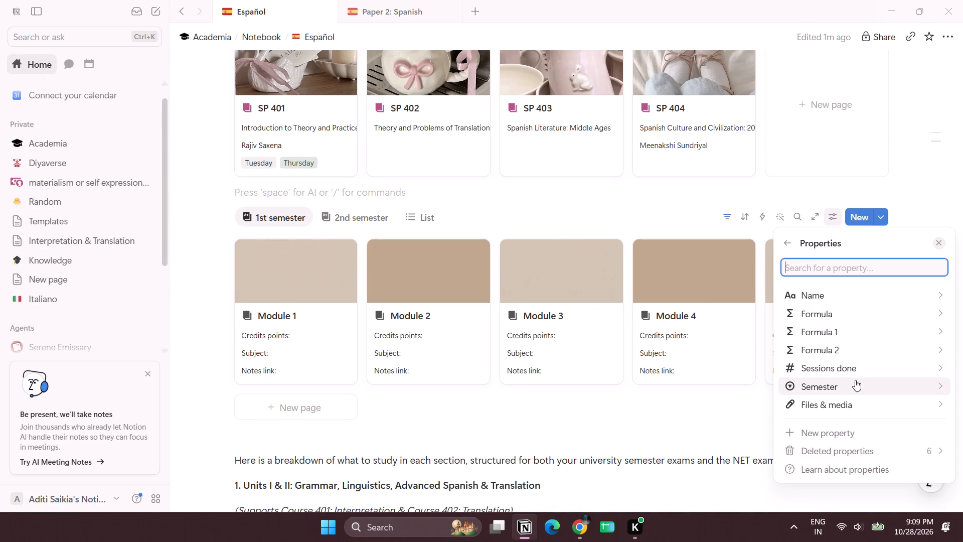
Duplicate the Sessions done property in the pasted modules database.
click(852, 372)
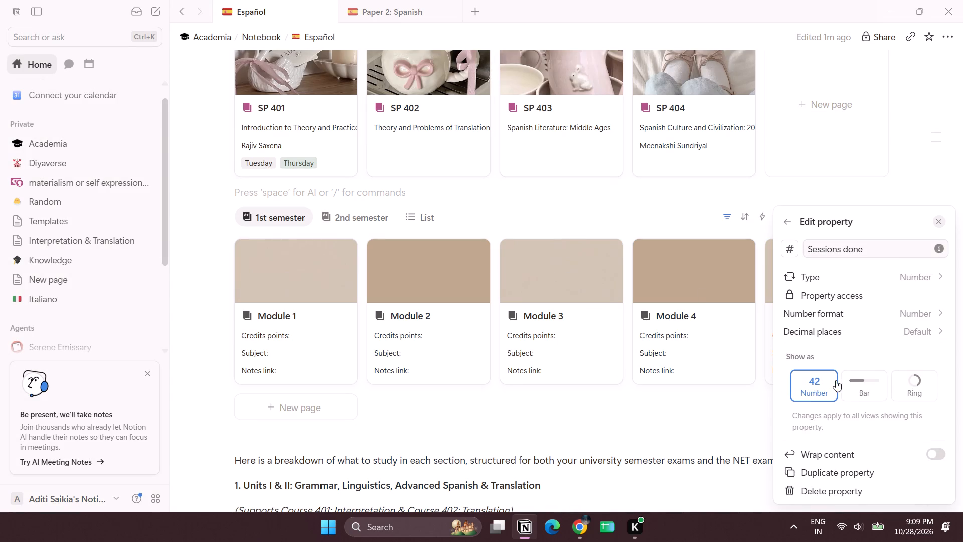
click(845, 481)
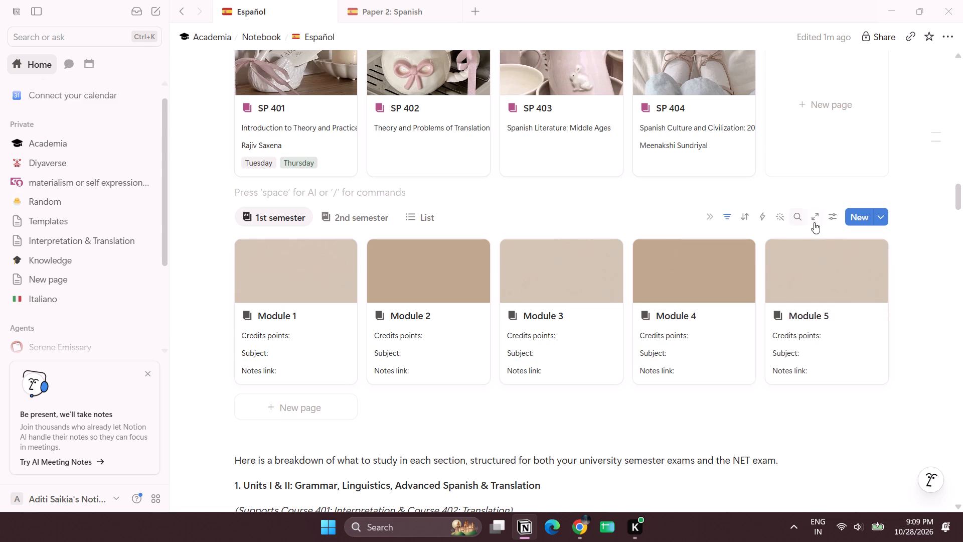
Delete the Formula 2, Formula 1 and Formula properties from the pasted modules database.
click(835, 219)
click(845, 347)
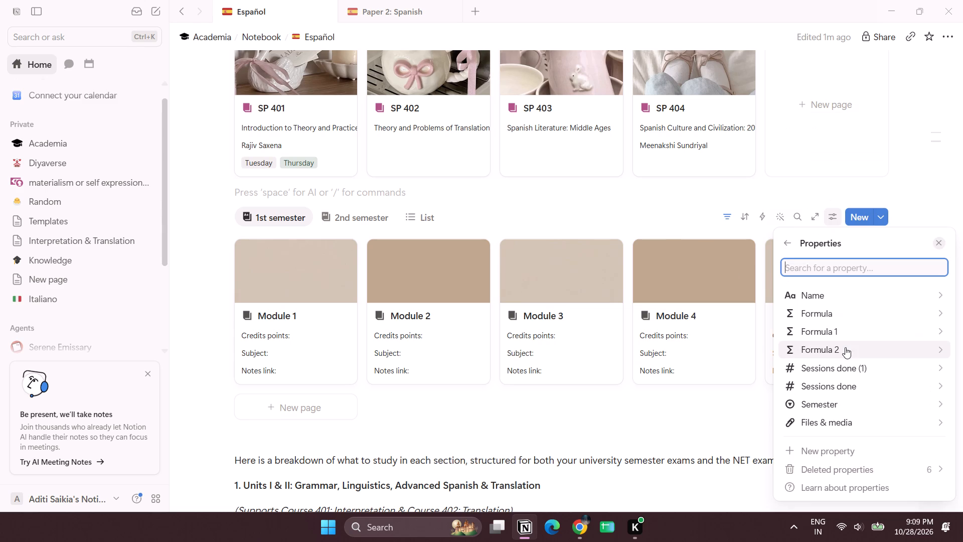
click(830, 347)
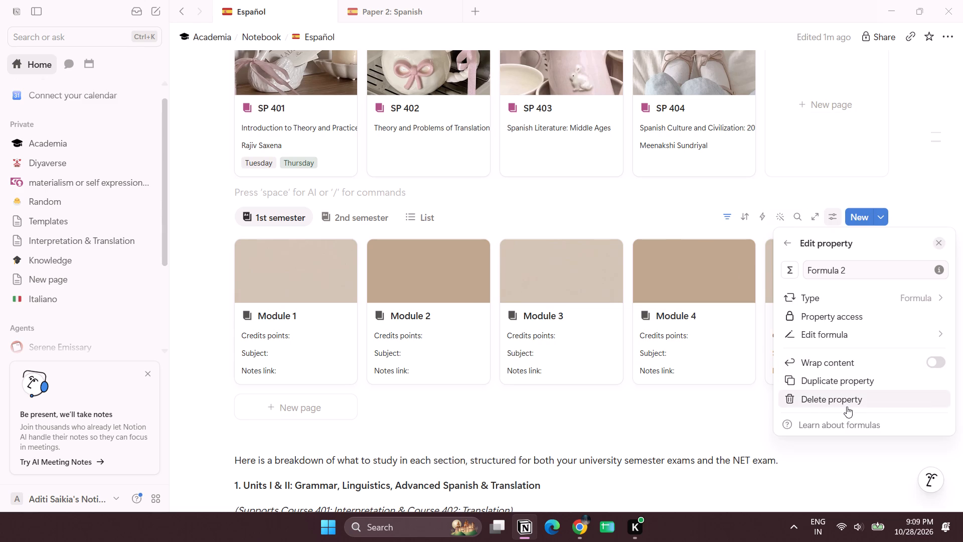
click(847, 406)
click(536, 276)
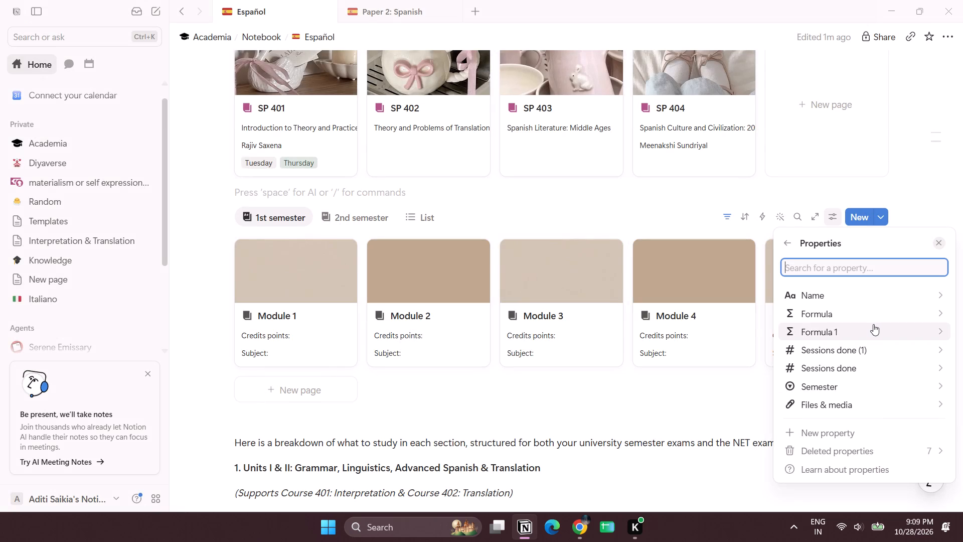
click(876, 324)
click(833, 401)
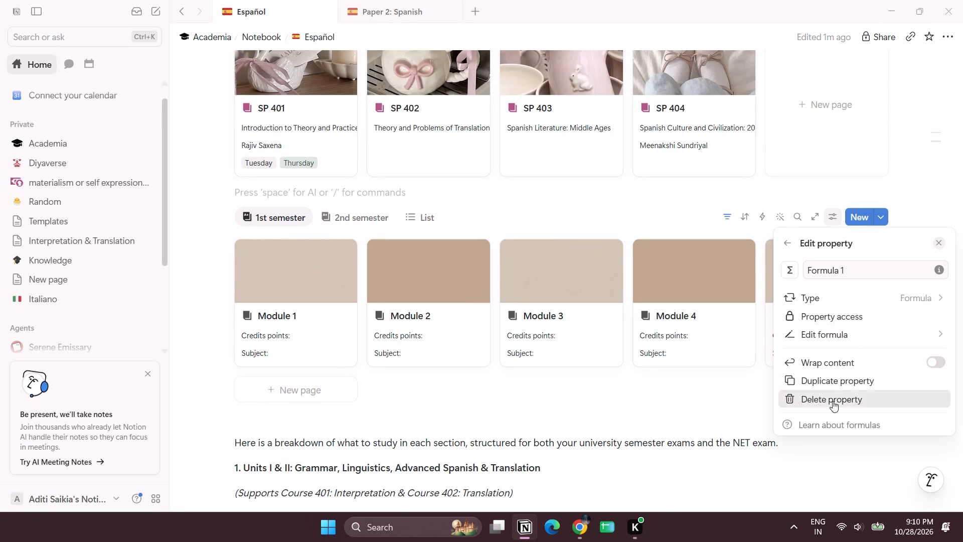
click(535, 276)
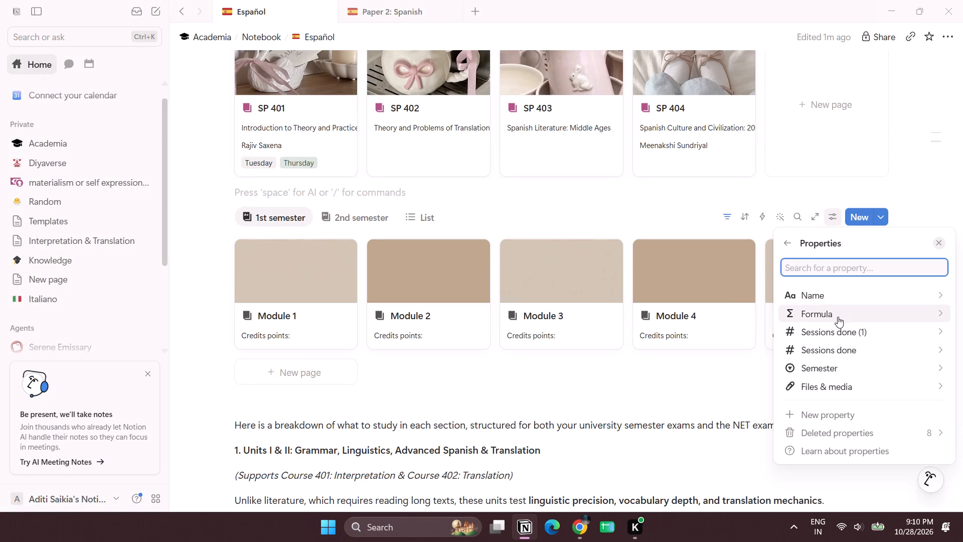
click(868, 311)
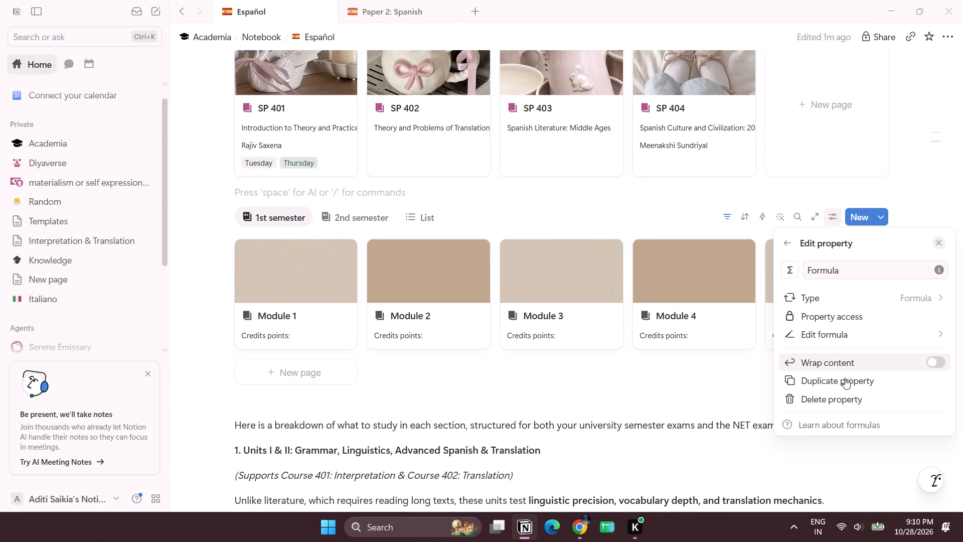
click(837, 398)
click(552, 272)
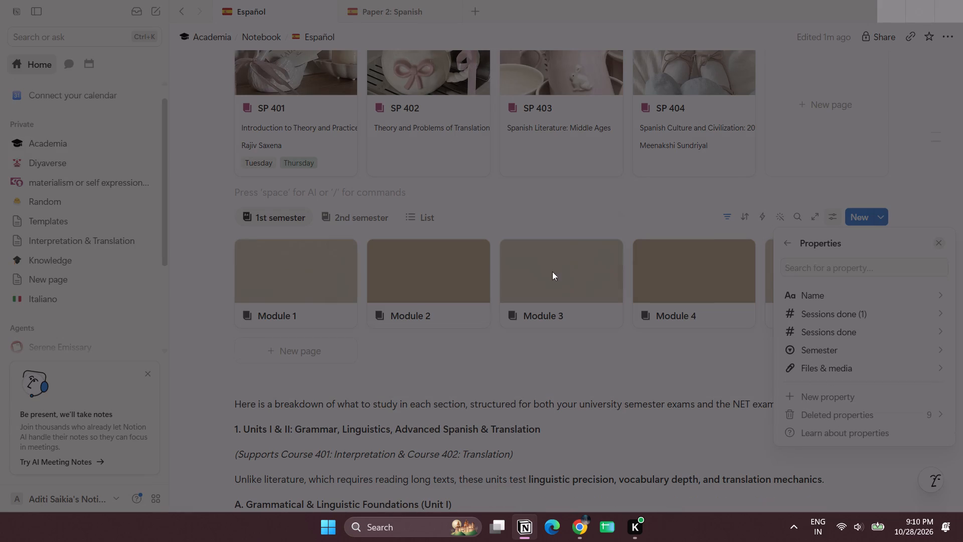
Delete the Sessions done (1) and Sessions done properties from the pasted modules database.
click(856, 314)
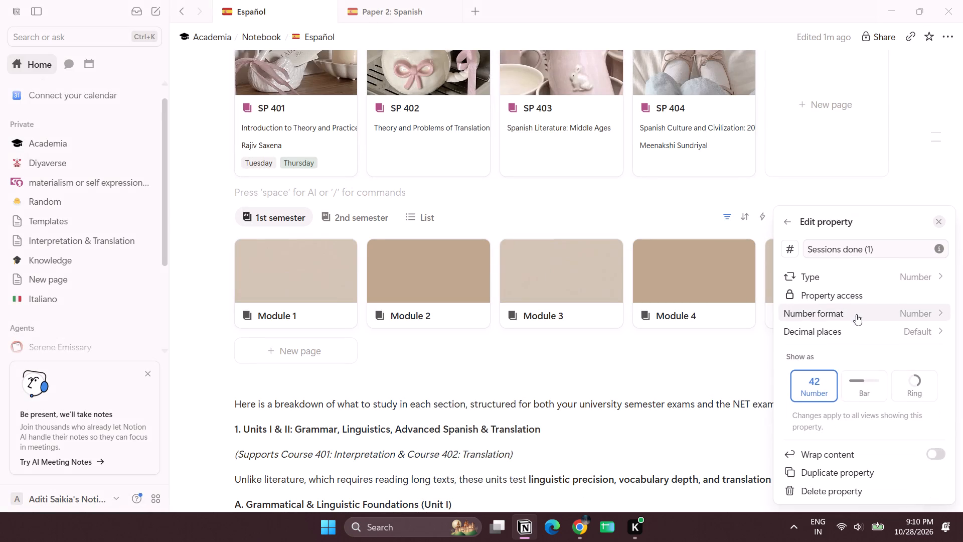
click(855, 490)
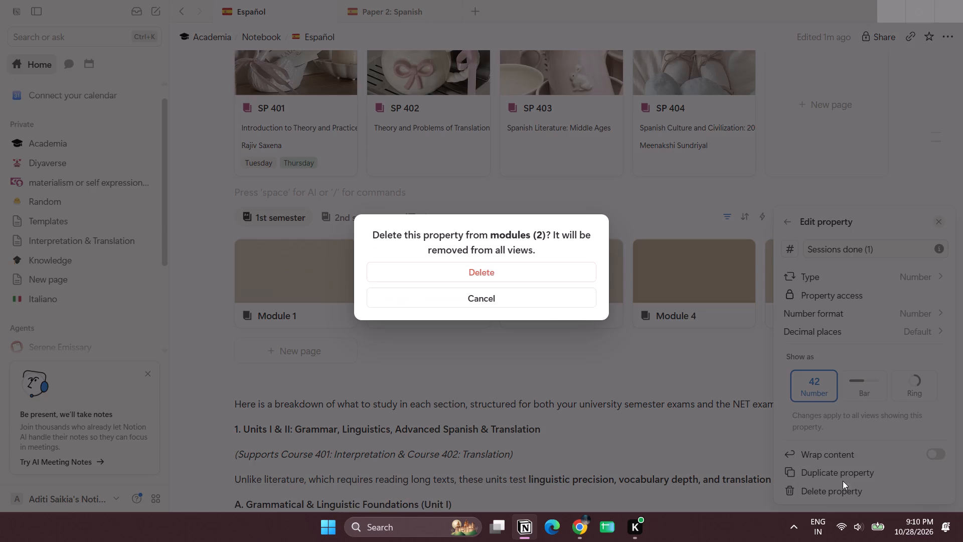
click(535, 273)
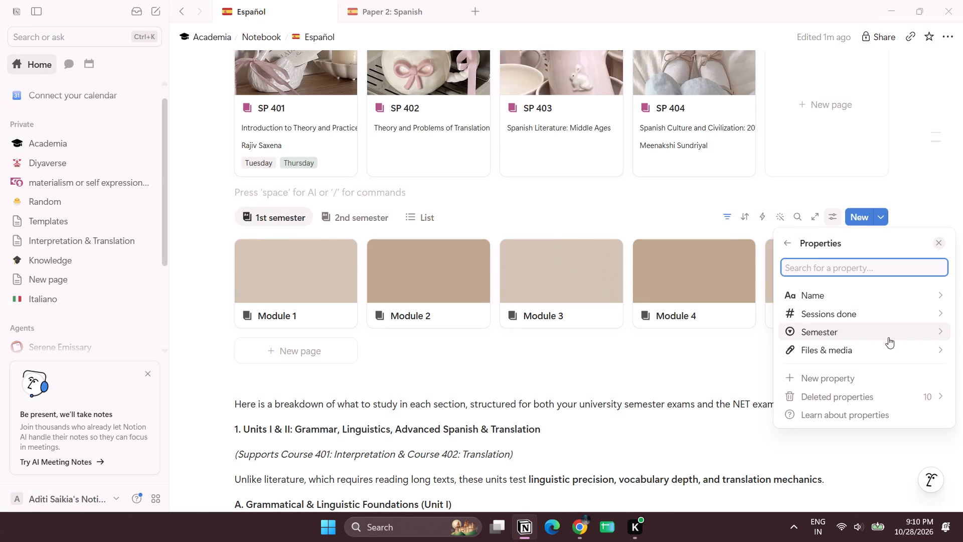
click(860, 320)
click(861, 488)
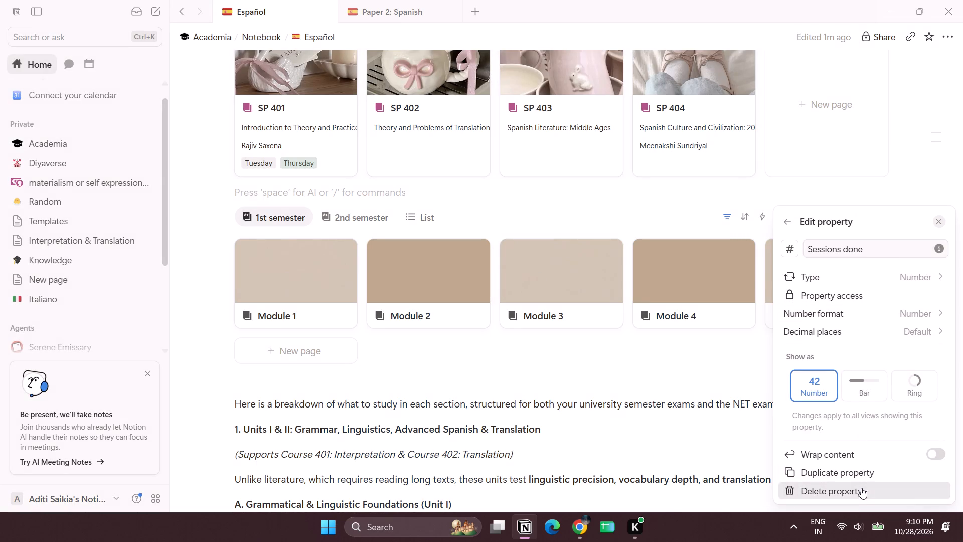
click(562, 264)
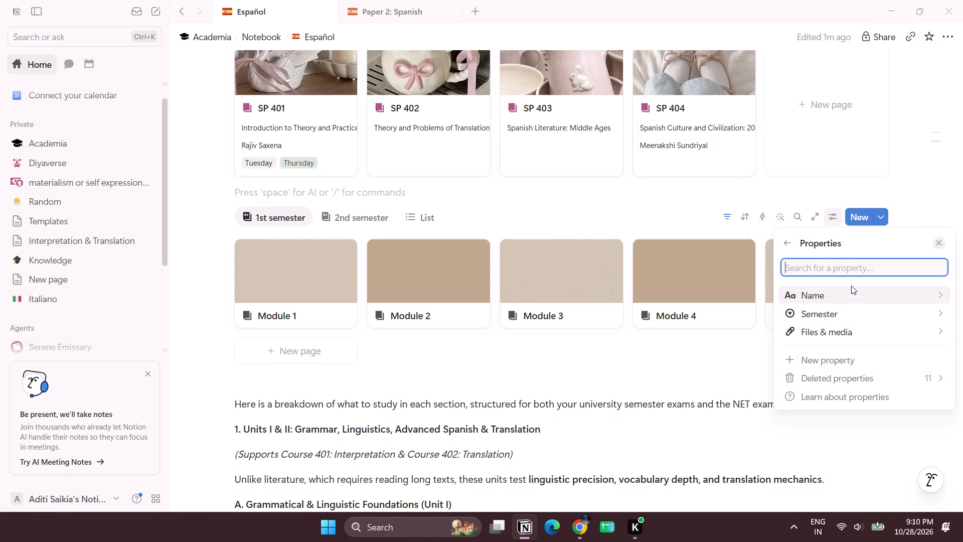
Delete the Semester property from the pasted modules database.
click(867, 310)
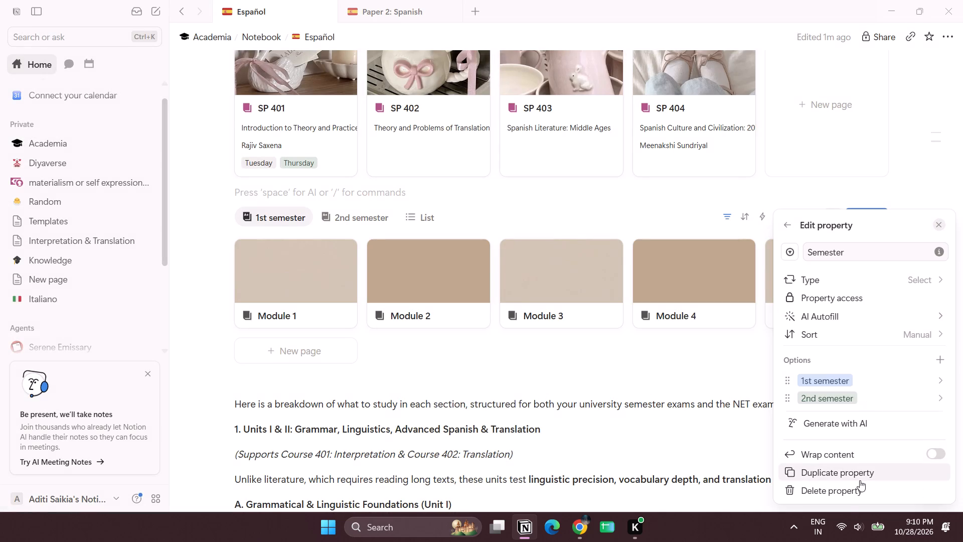
drag(850, 499, 863, 494)
click(863, 494)
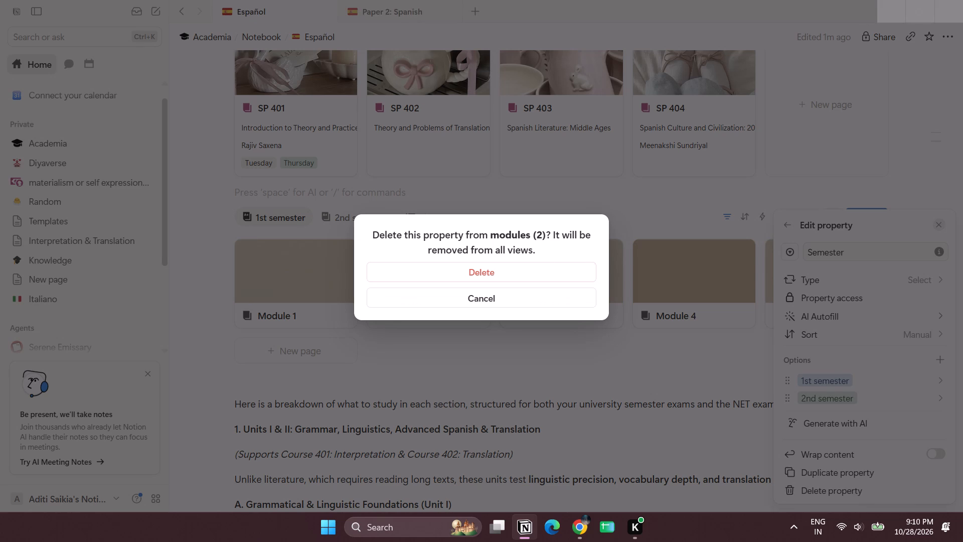
click(505, 272)
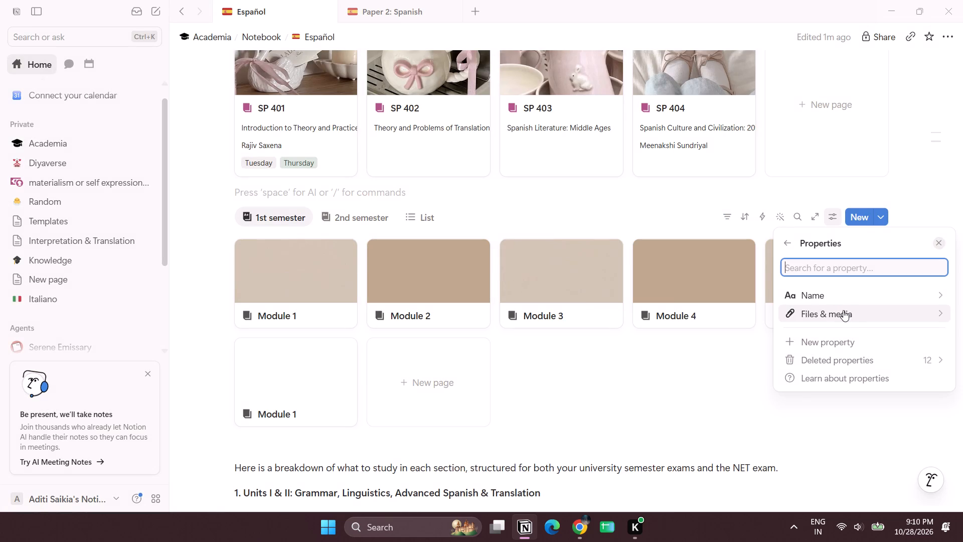
click(779, 235)
click(513, 193)
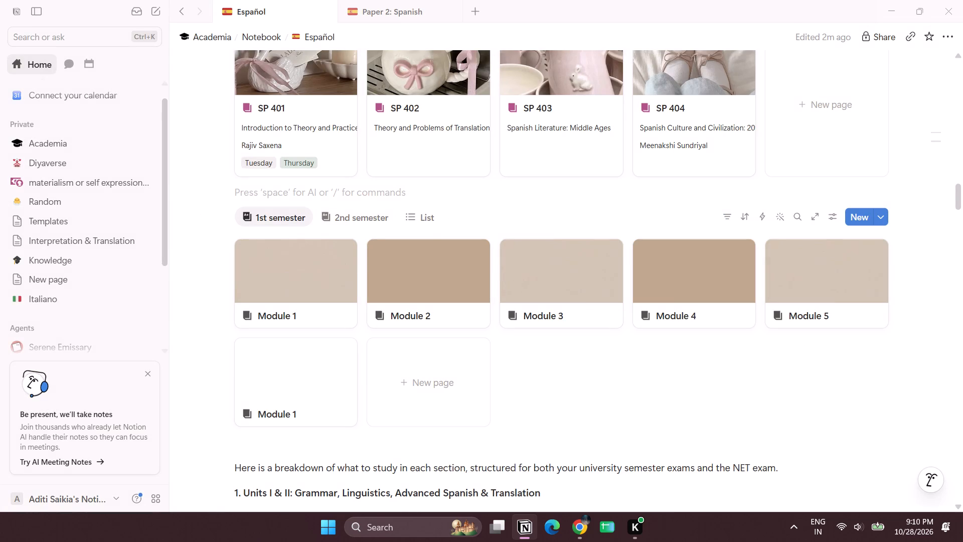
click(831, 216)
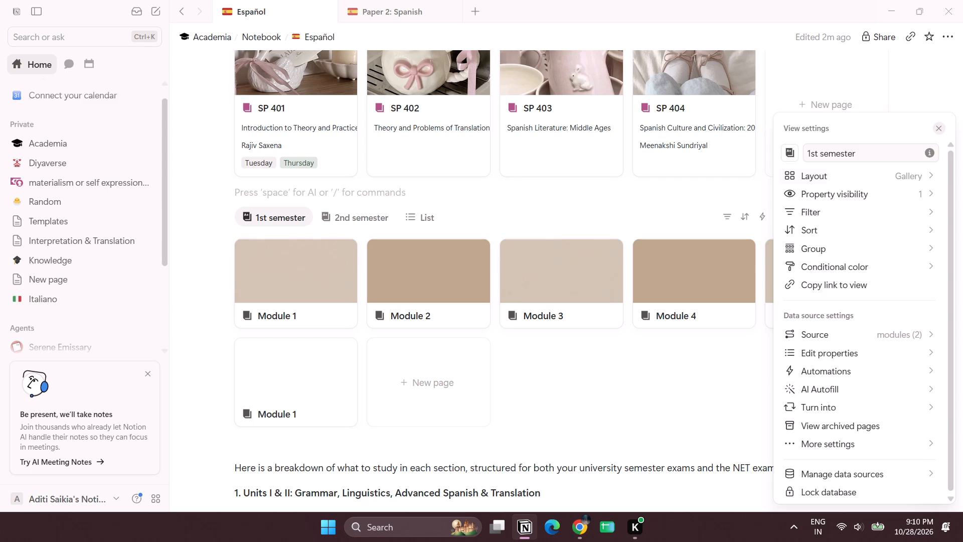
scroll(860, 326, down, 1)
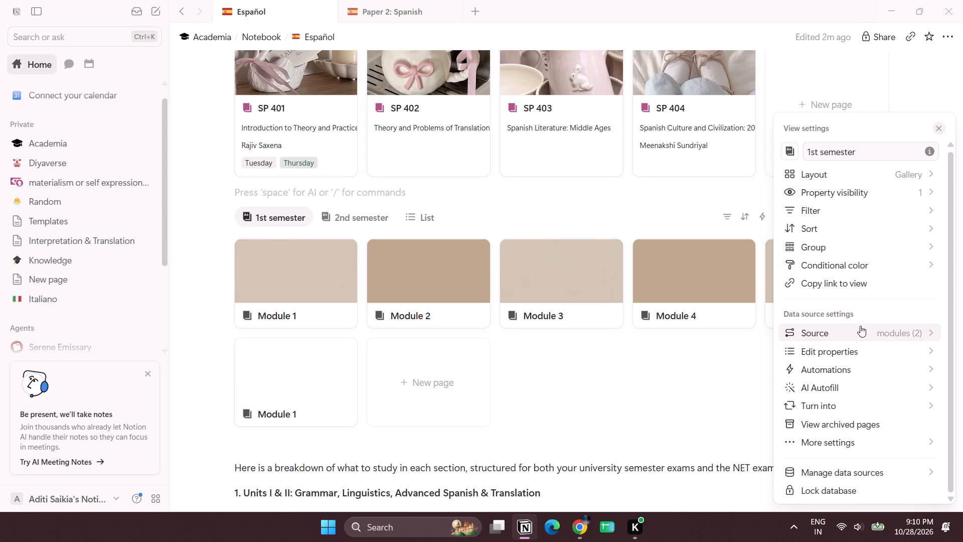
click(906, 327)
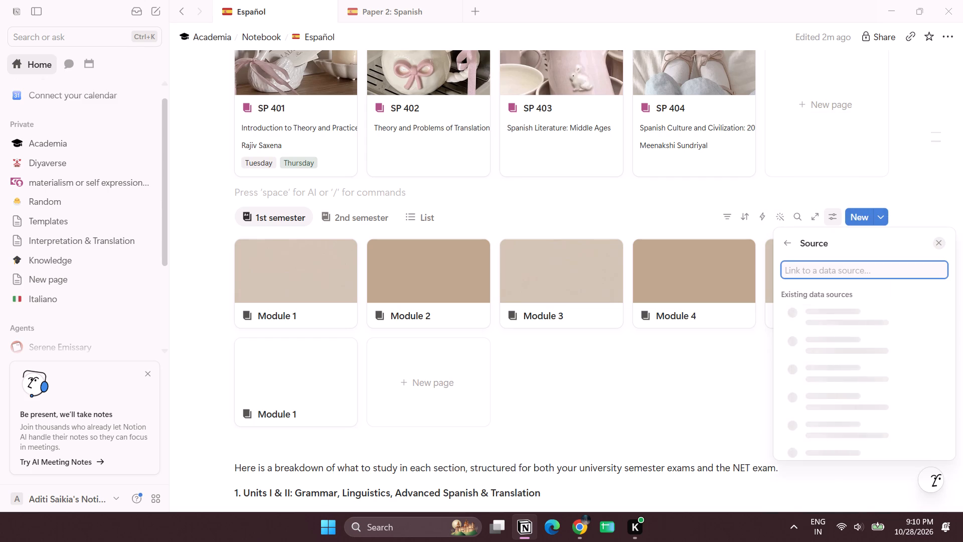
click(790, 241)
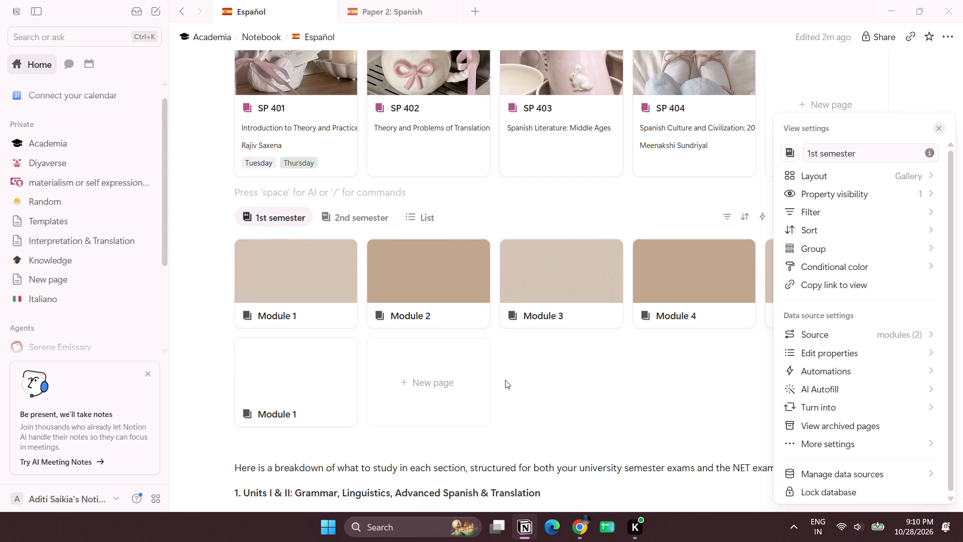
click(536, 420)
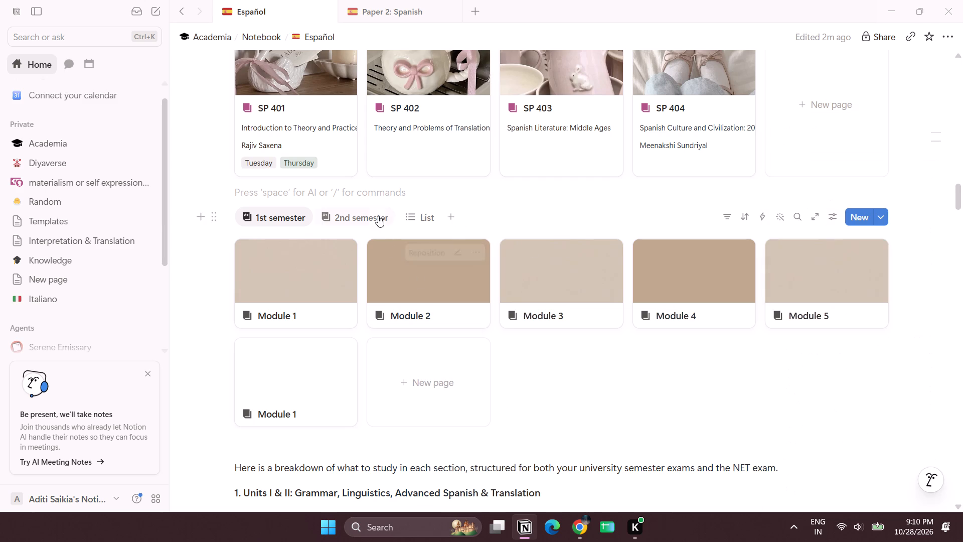
Delete the 2nd semester view from the pasted modules database.
right_click(377, 212)
click(368, 407)
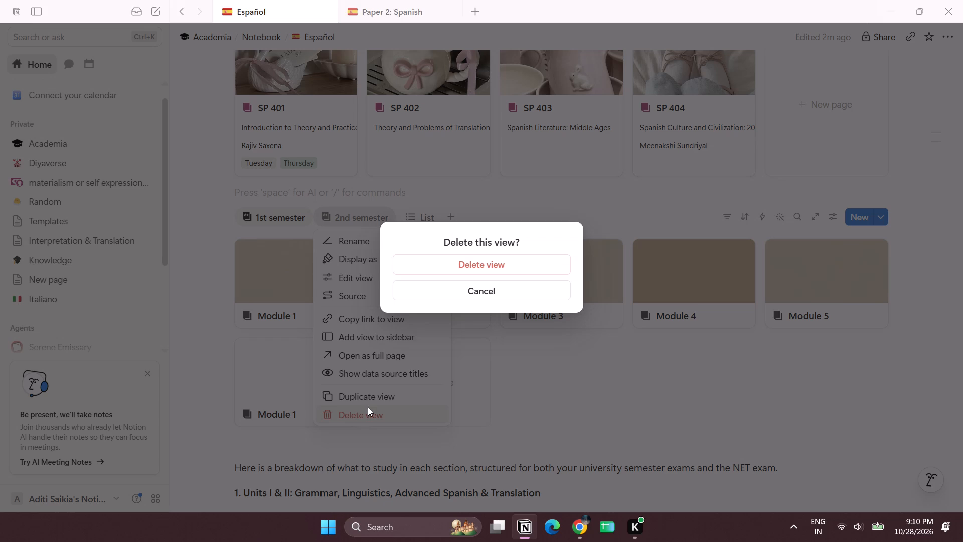
click(521, 266)
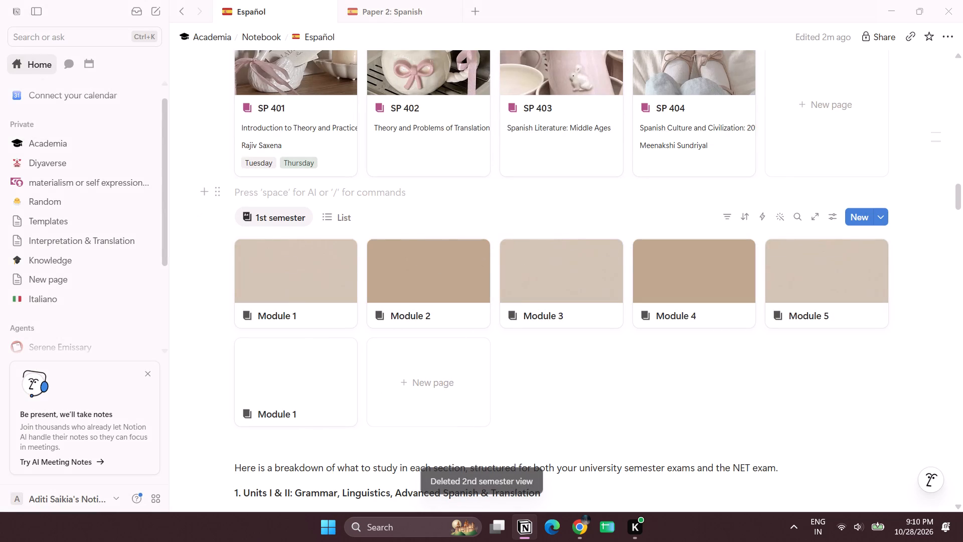
Preview the first Module 1 page to check its remaining properties.
click(280, 285)
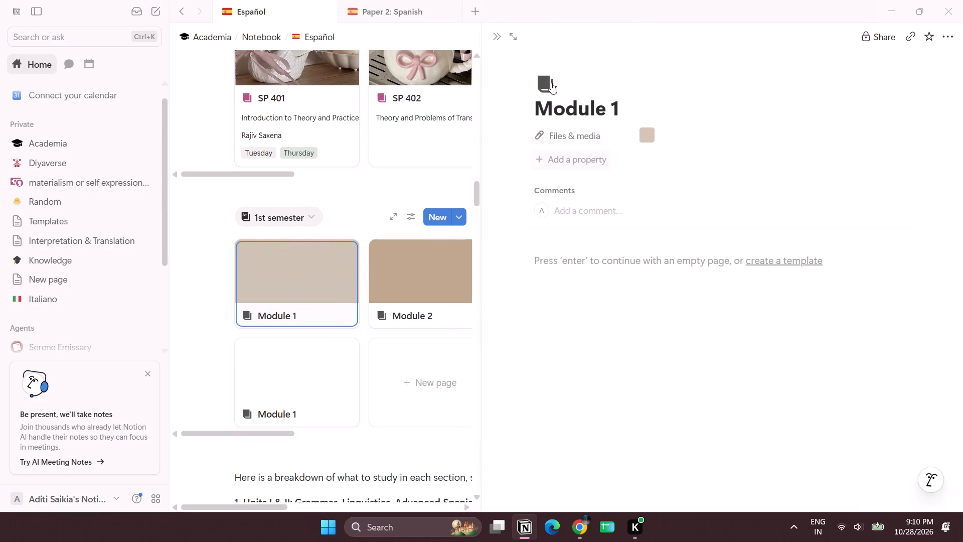
click(498, 36)
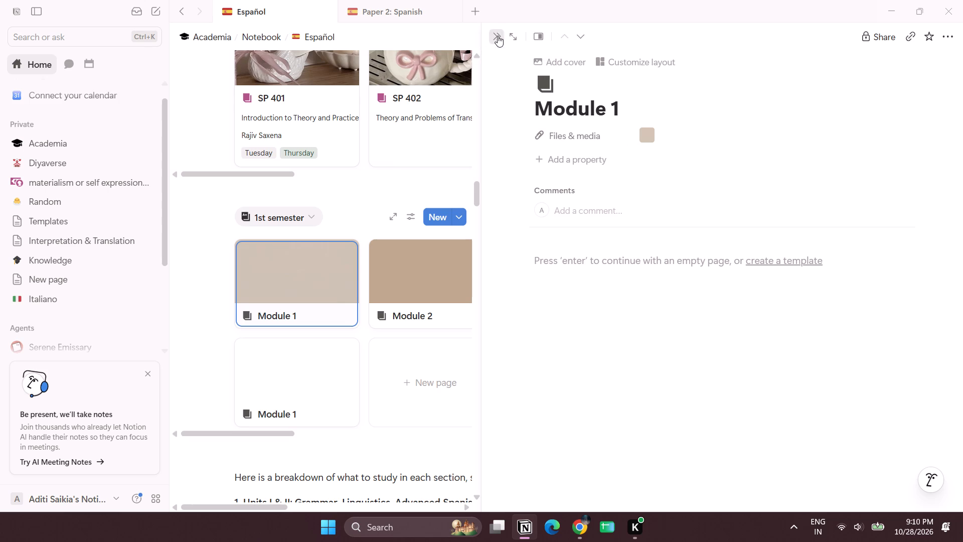
Insert three blank lines between the All courses gallery and the pasted modules database.
click(361, 194)
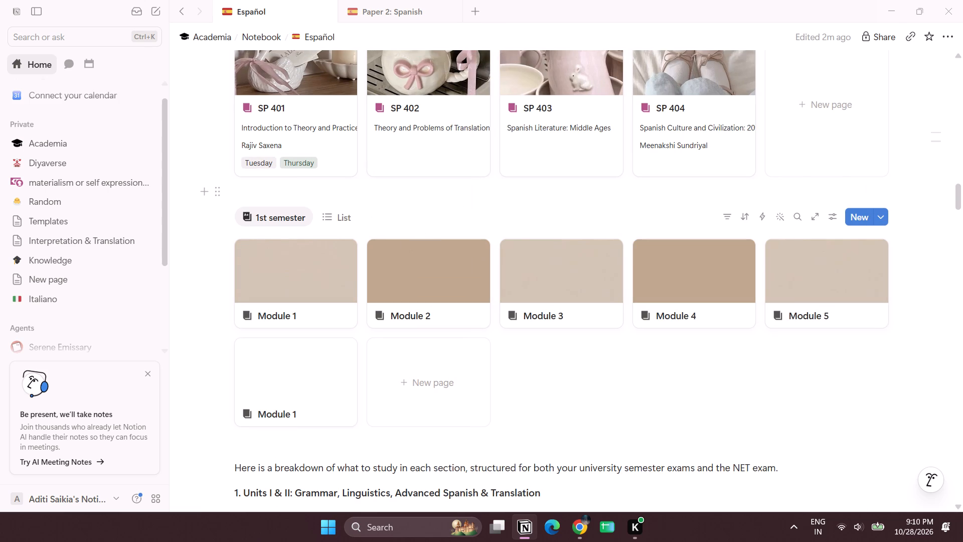
key(Return)
key(Return)
key(Return)
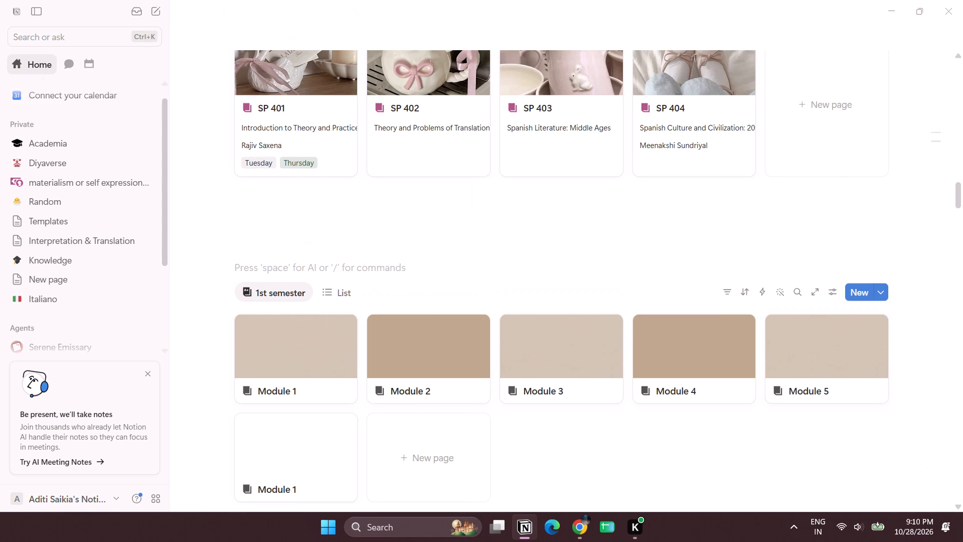
click(278, 220)
Duplicate the All courses database without its content.
scroll(278, 220, up, 1)
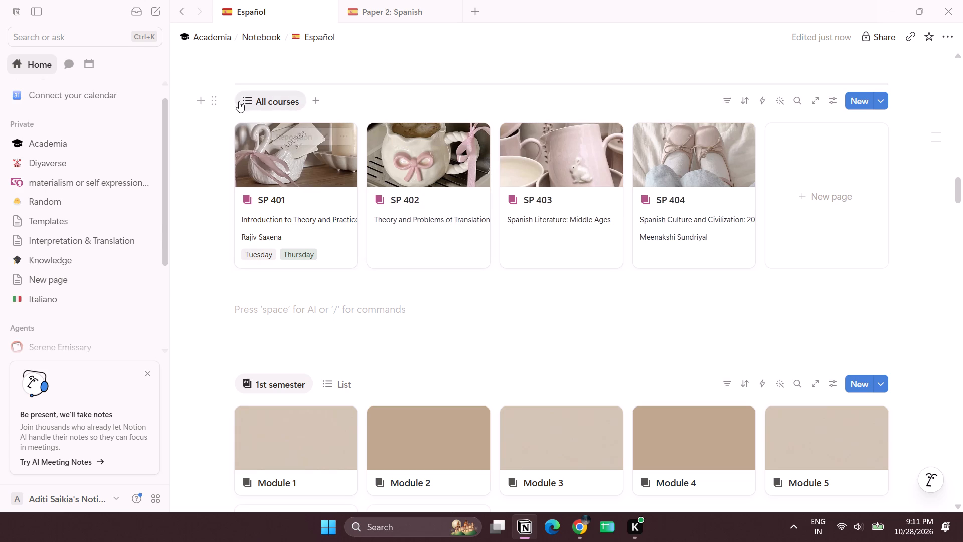
click(214, 102)
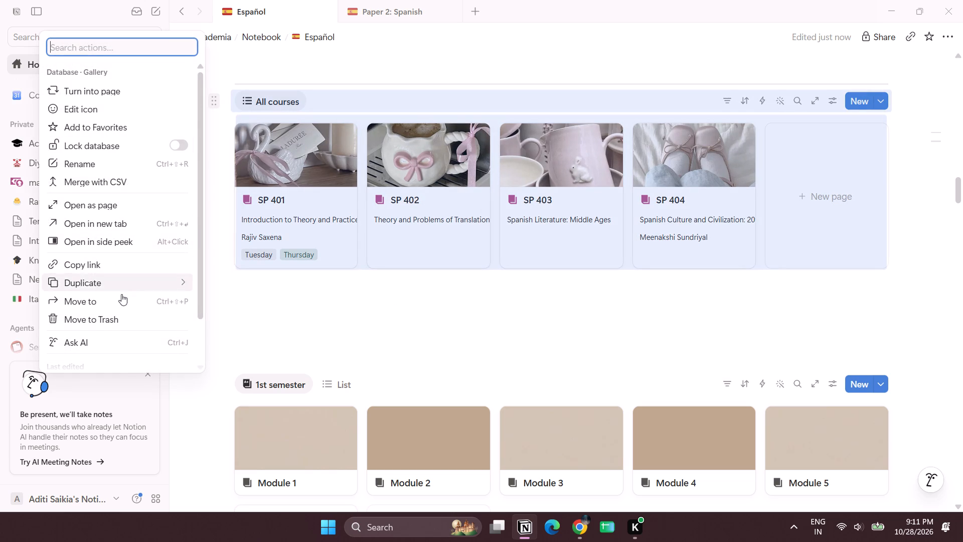
click(105, 281)
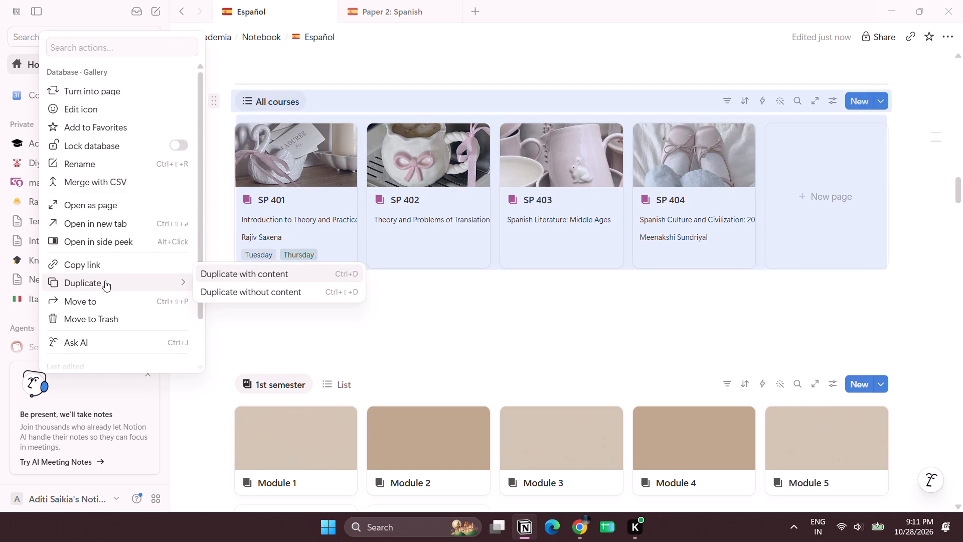
click(238, 296)
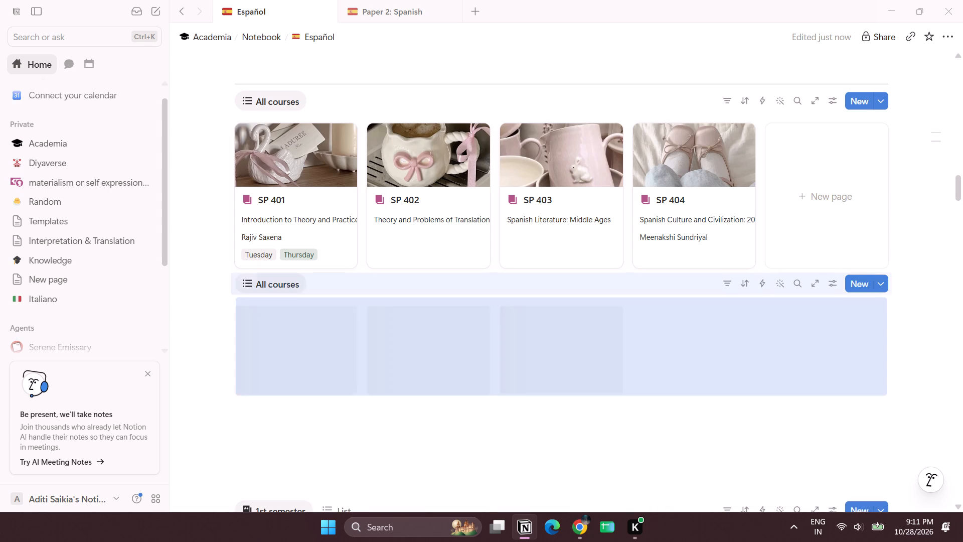
click(489, 383)
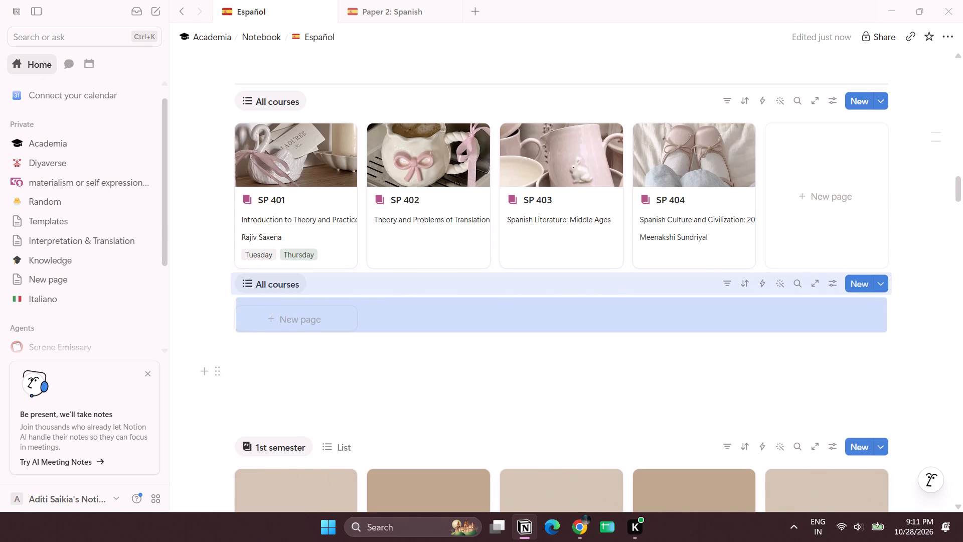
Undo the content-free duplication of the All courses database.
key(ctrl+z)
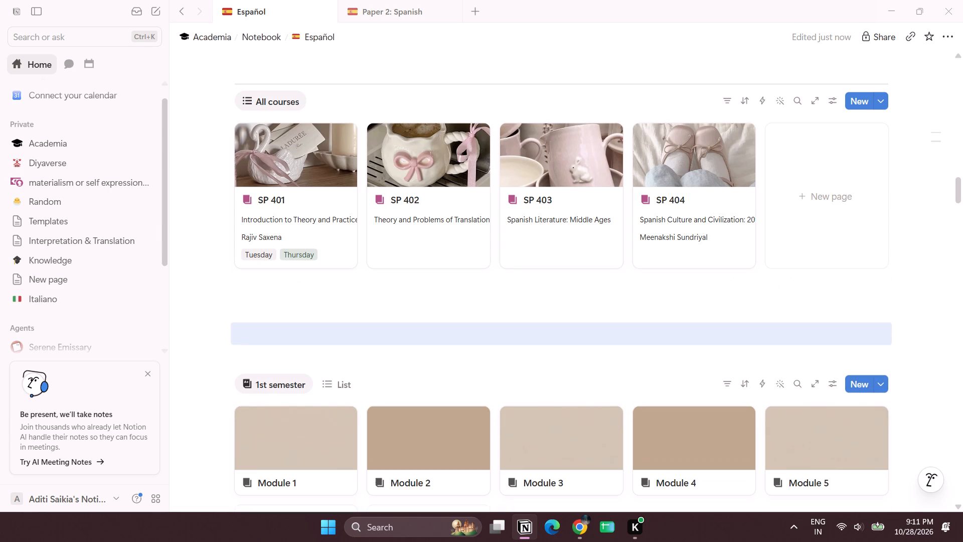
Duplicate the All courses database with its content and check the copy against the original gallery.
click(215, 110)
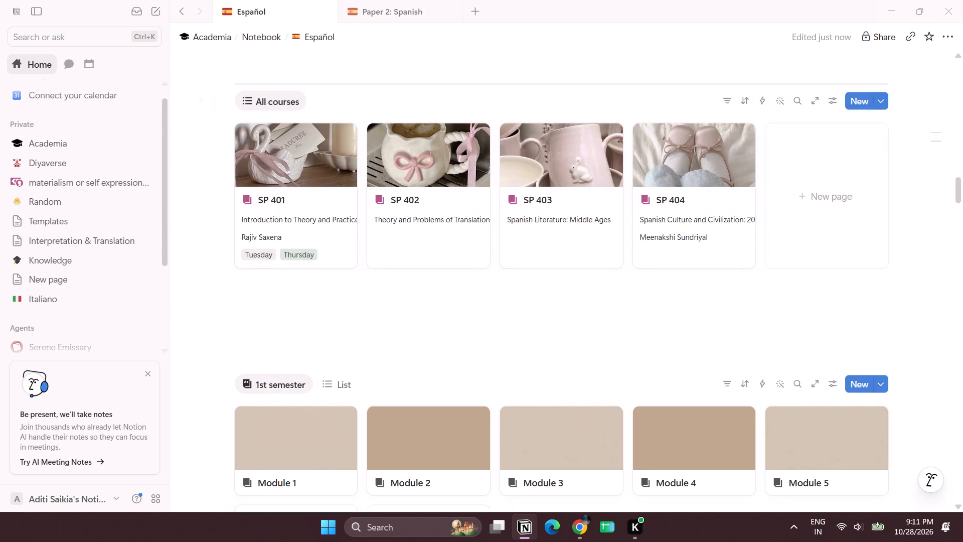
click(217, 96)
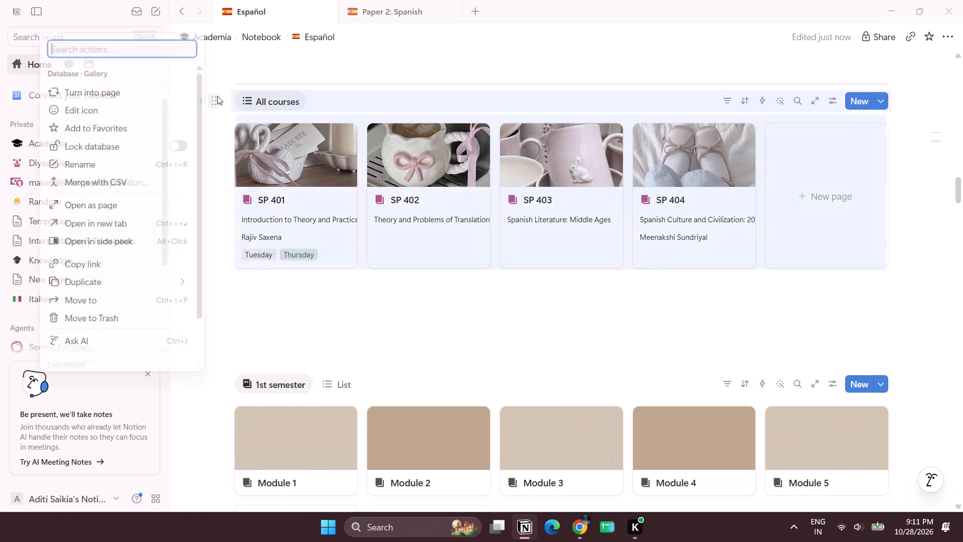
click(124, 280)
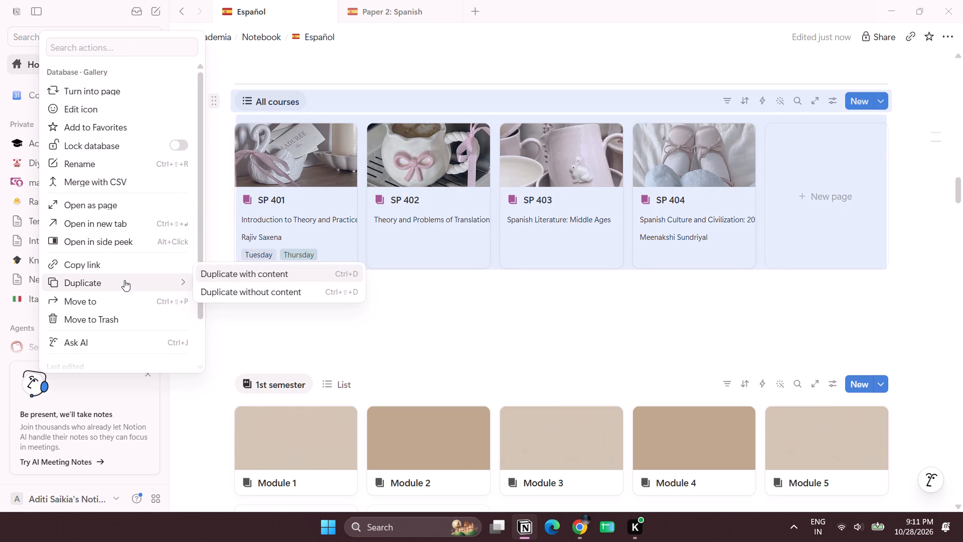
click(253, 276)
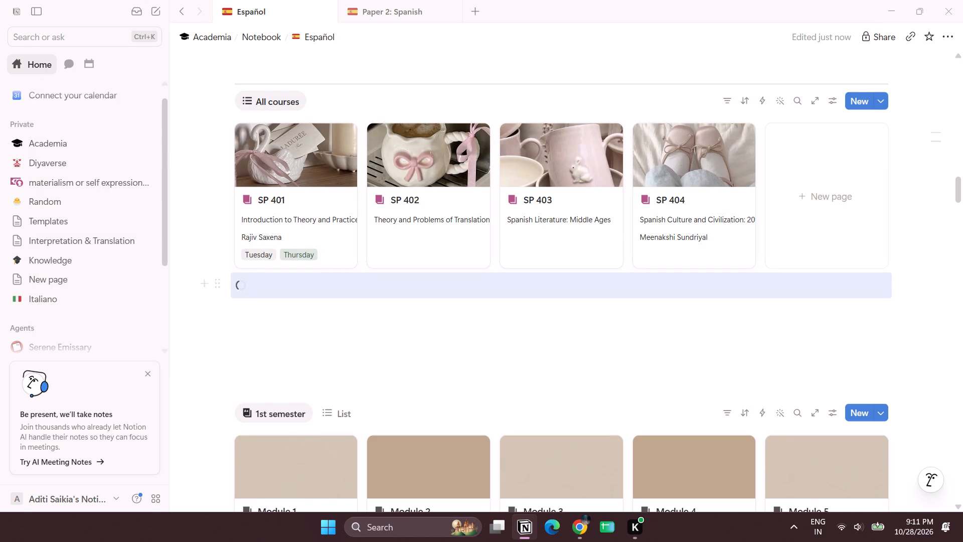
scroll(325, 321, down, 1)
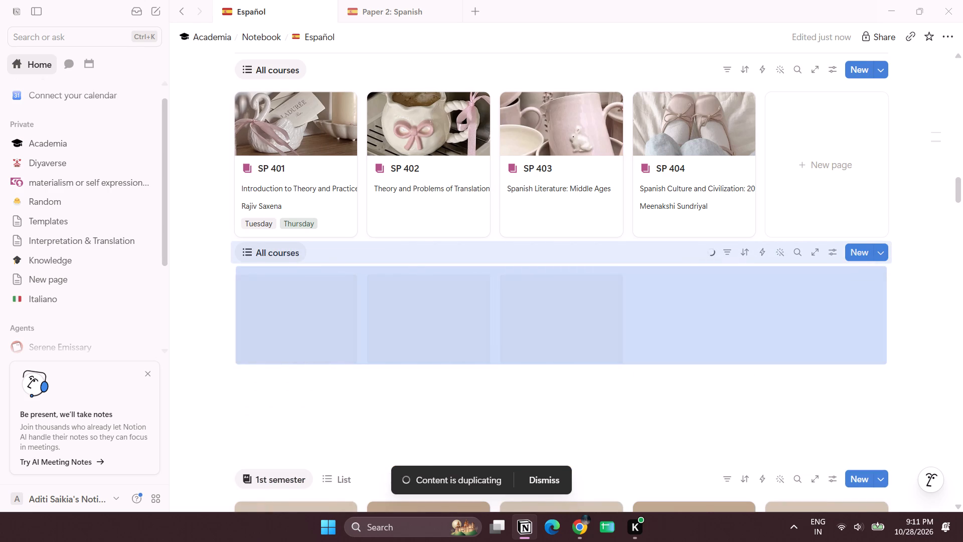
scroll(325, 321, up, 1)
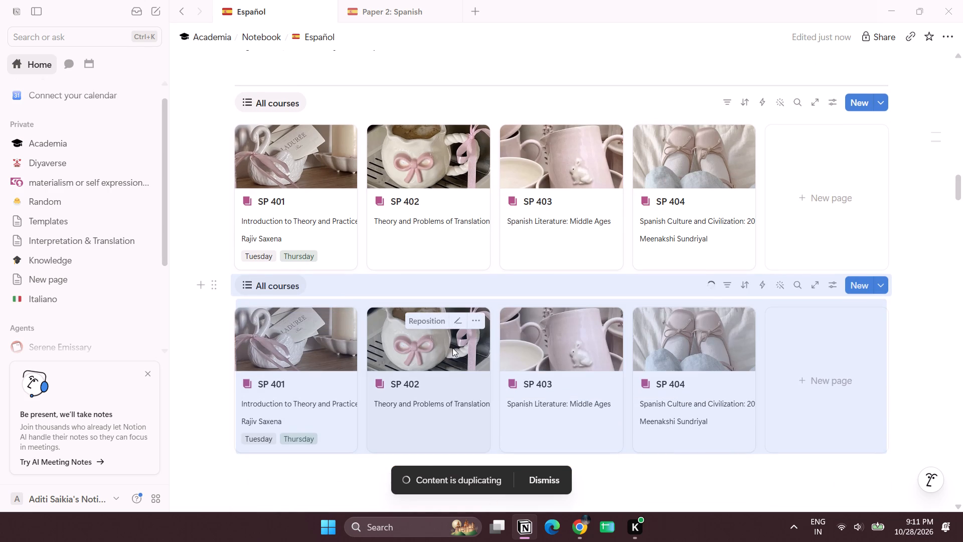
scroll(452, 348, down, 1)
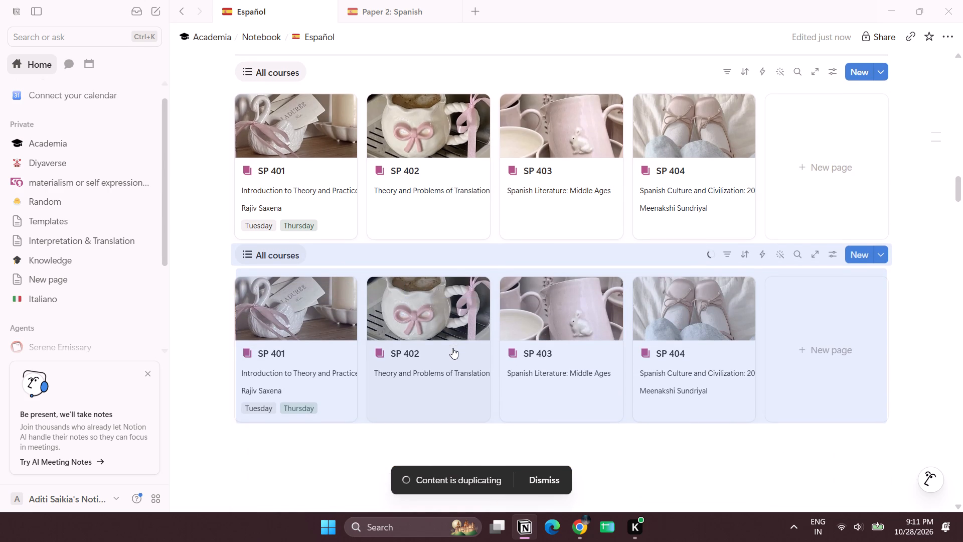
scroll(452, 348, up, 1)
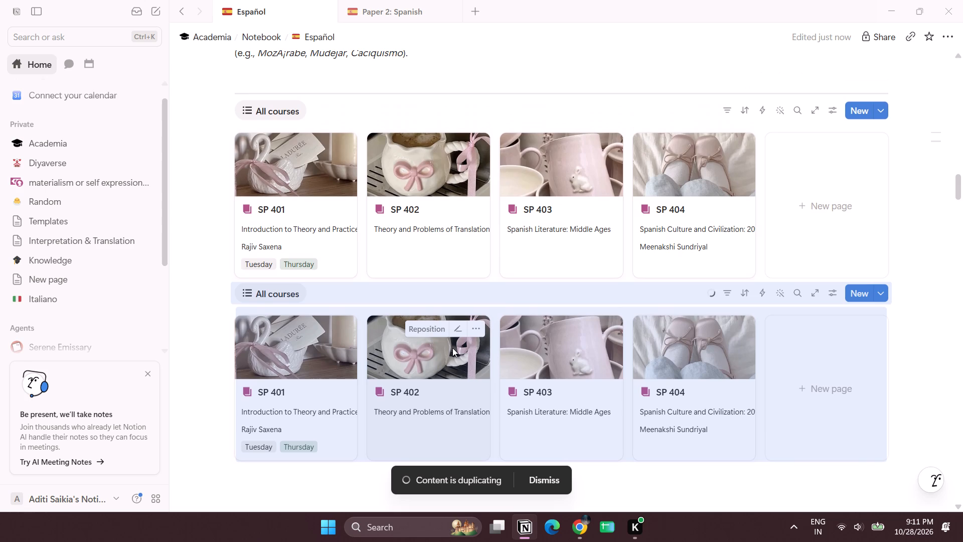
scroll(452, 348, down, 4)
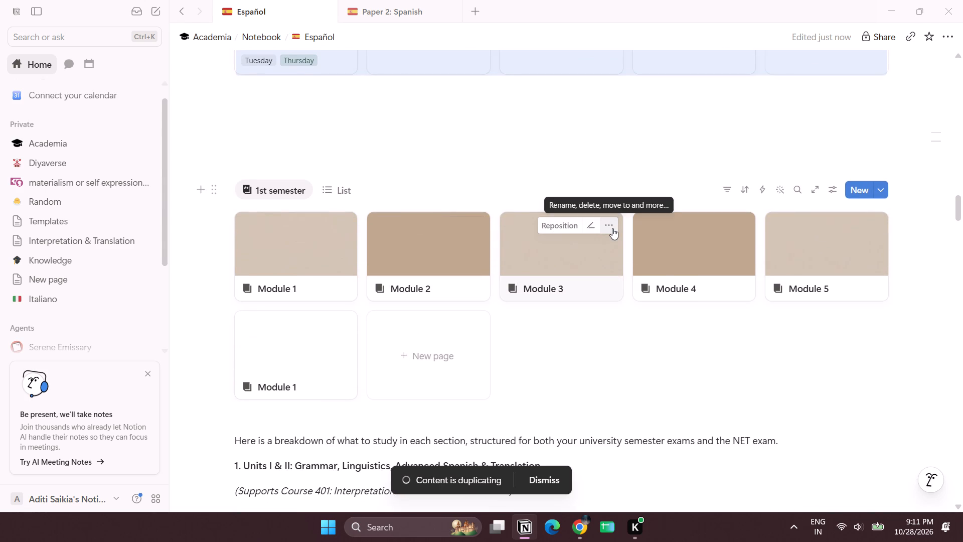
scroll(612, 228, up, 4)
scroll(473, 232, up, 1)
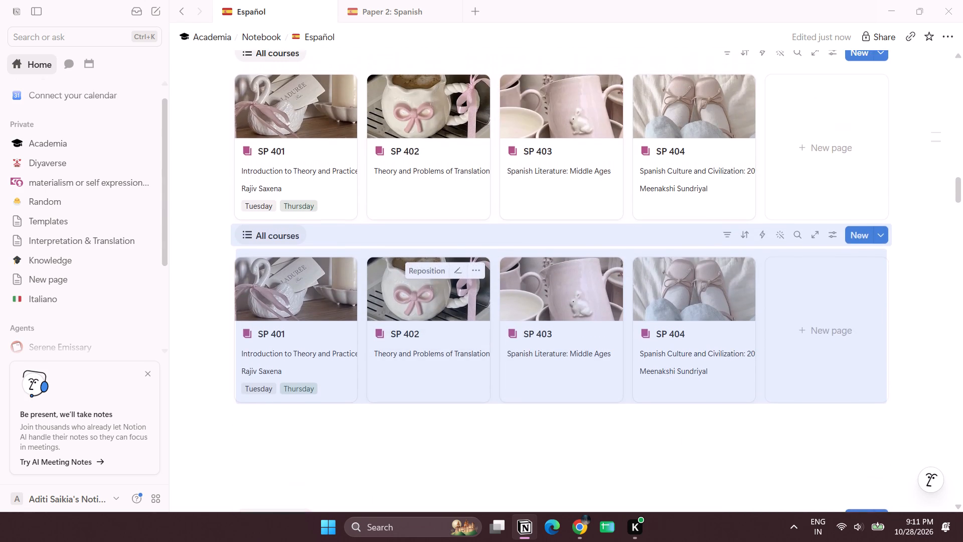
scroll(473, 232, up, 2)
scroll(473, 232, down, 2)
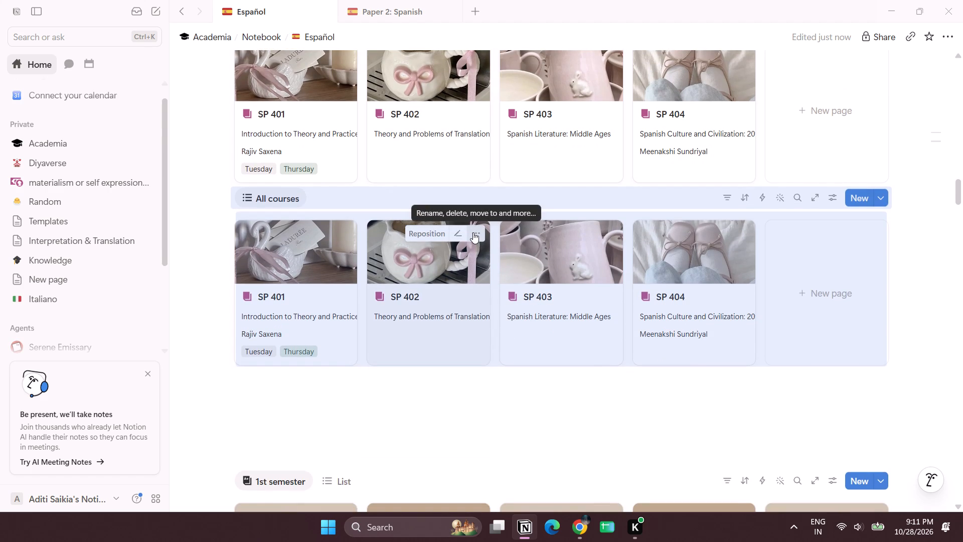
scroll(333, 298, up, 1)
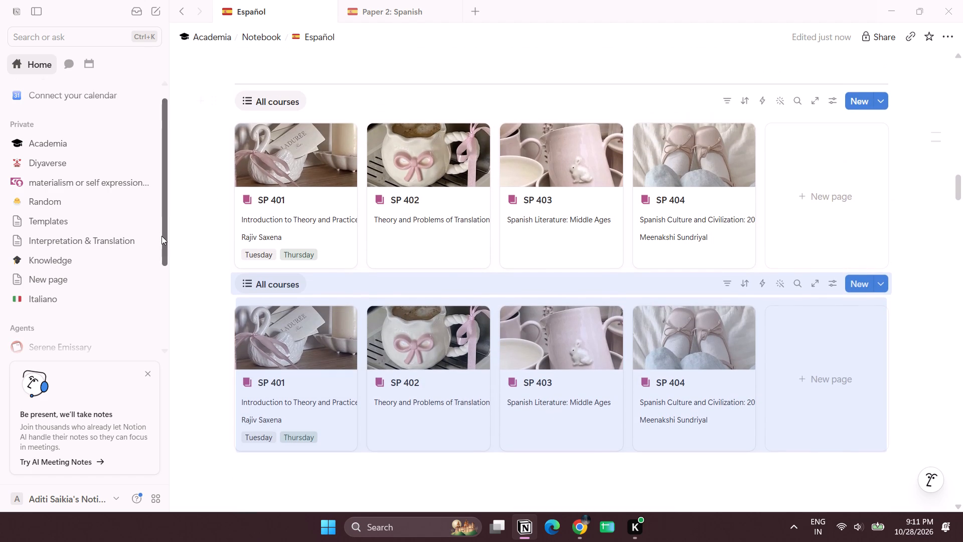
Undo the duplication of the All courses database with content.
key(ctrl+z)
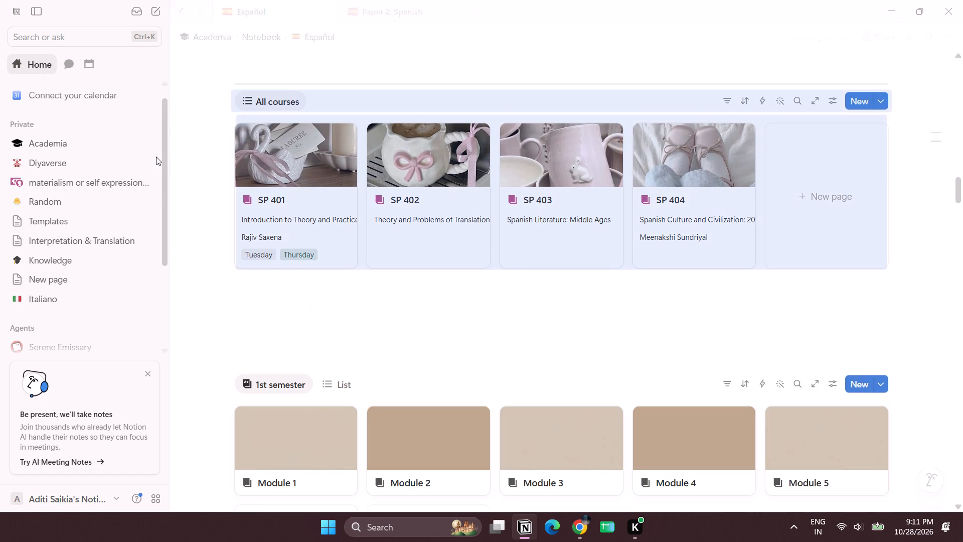
Open the Study space page from Templates and look through its planner, assignments and notebook sections.
click(69, 218)
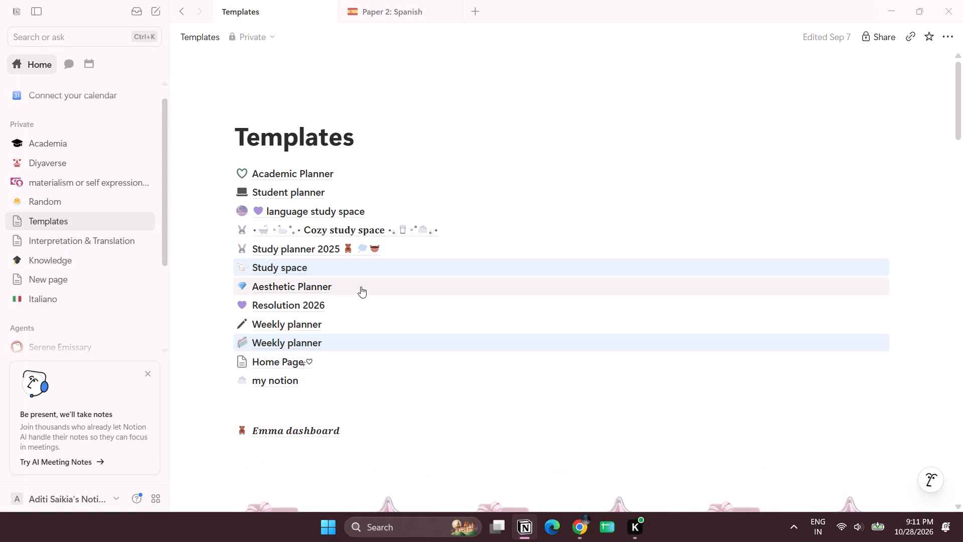
click(305, 265)
scroll(566, 270, down, 3)
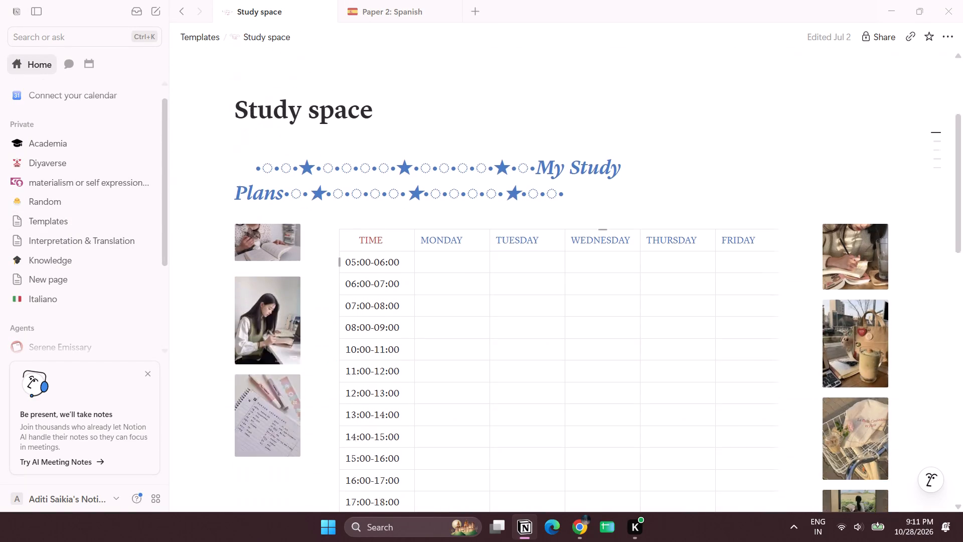
scroll(566, 270, down, 3)
scroll(566, 270, up, 3)
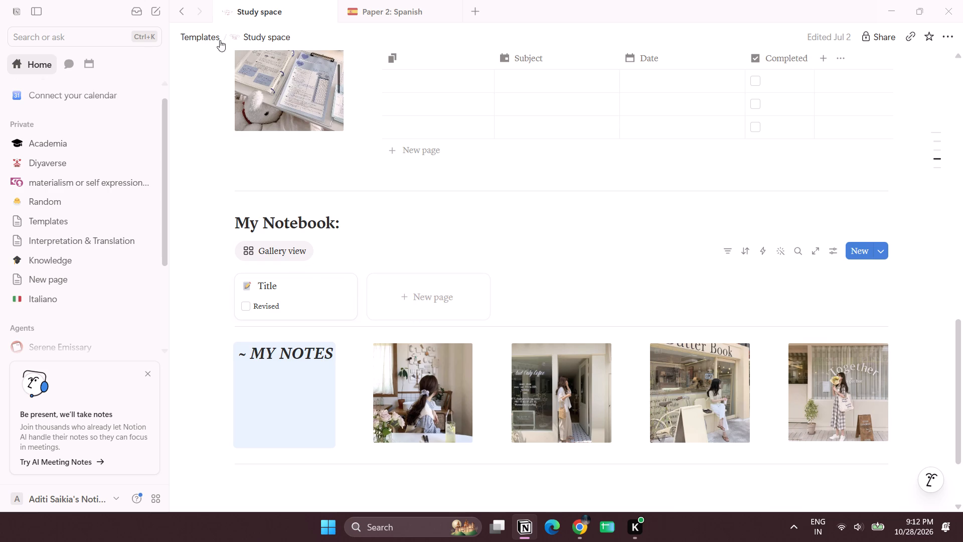
Return to Templates, open Resolution 2026, and examine the Study space page in its Navigation gallery.
click(196, 35)
scroll(398, 250, down, 2)
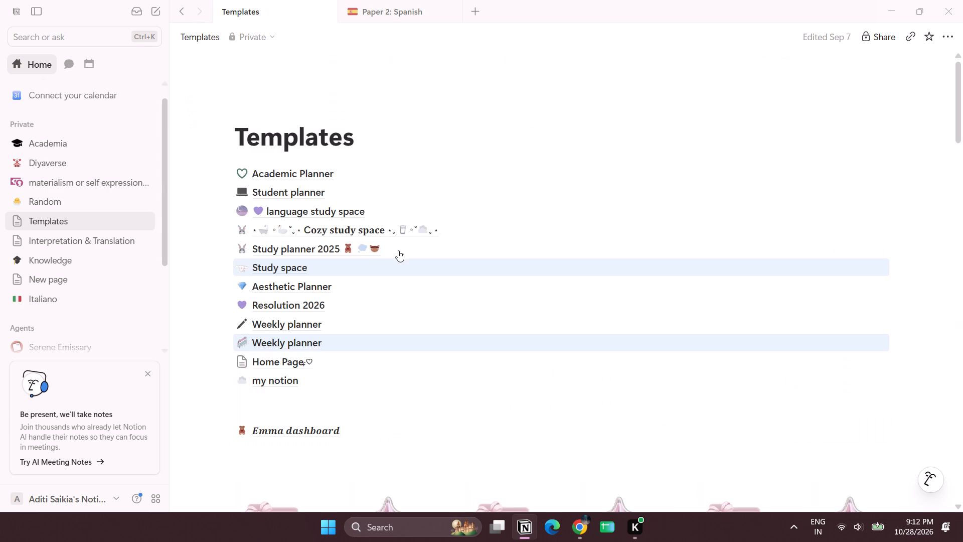
scroll(398, 250, down, 1)
click(300, 177)
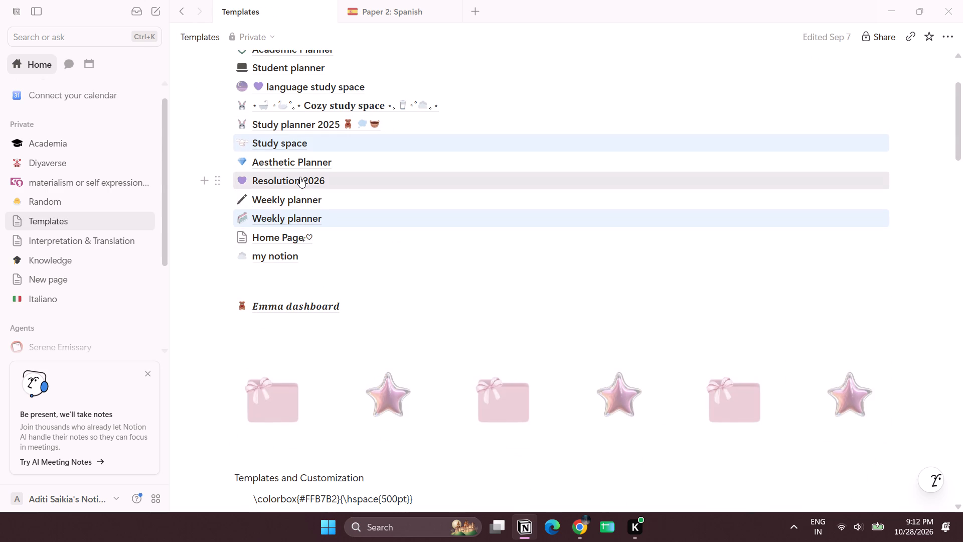
scroll(440, 281, down, 3)
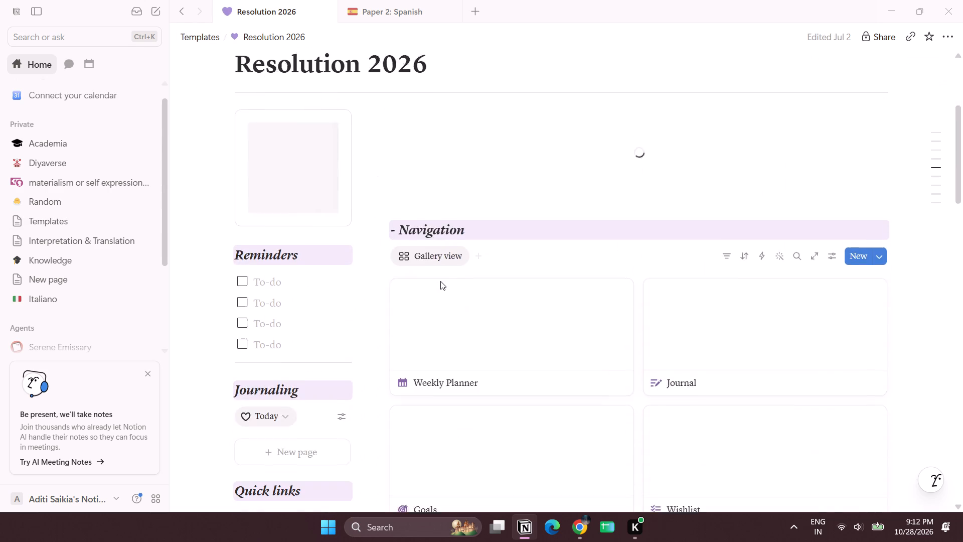
scroll(440, 281, down, 2)
scroll(638, 237, down, 1)
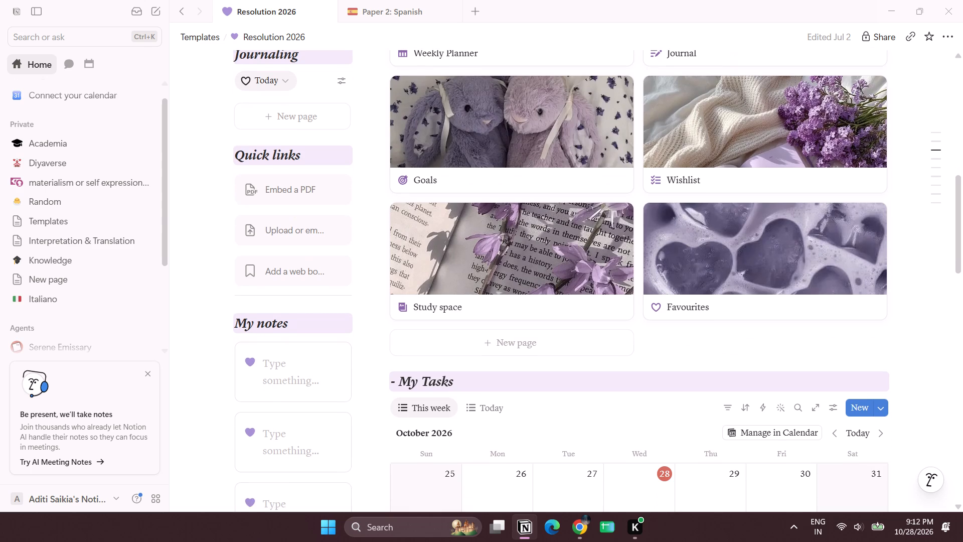
click(533, 244)
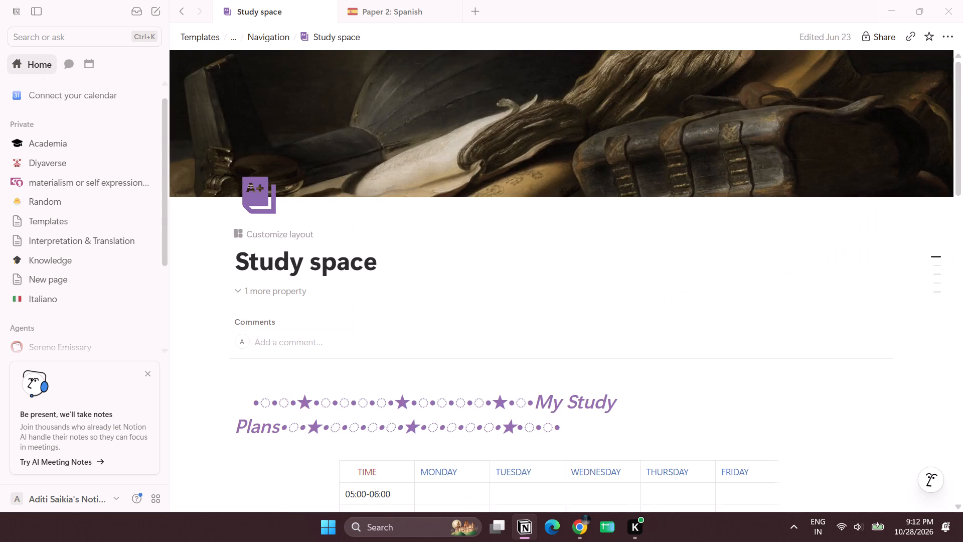
scroll(533, 244, down, 2)
scroll(449, 184, down, 2)
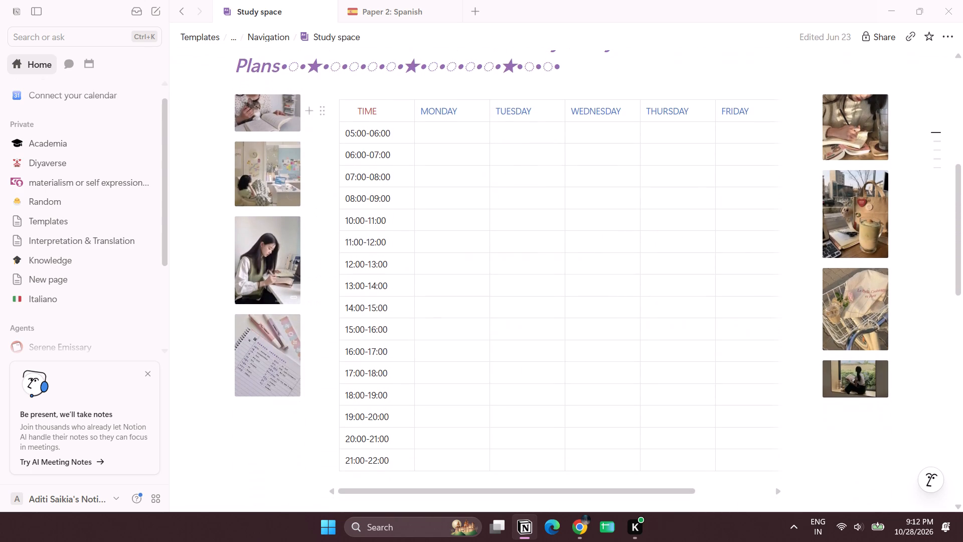
Return to the Templates page and look through its template list and customization notes.
click(208, 42)
scroll(442, 267, down, 1)
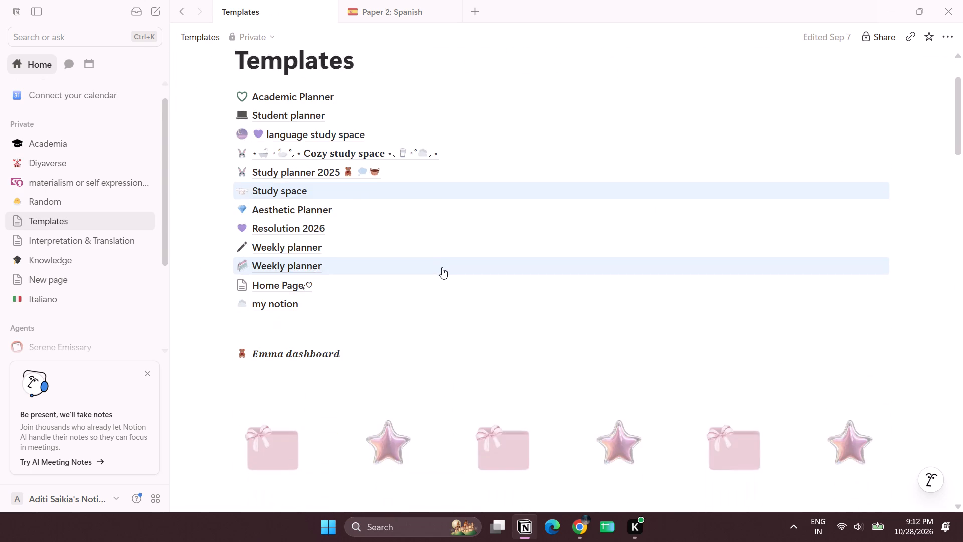
scroll(442, 267, down, 5)
scroll(442, 267, up, 4)
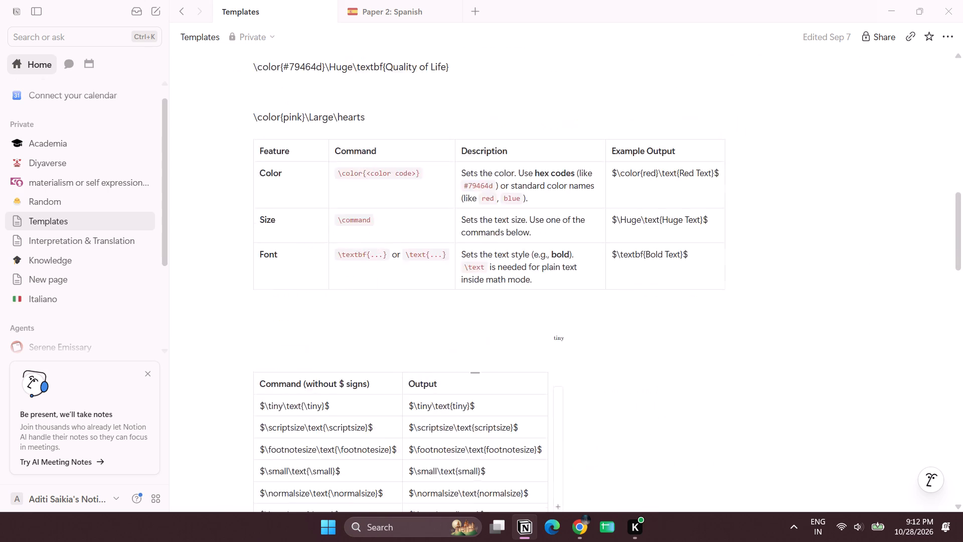
scroll(442, 267, up, 6)
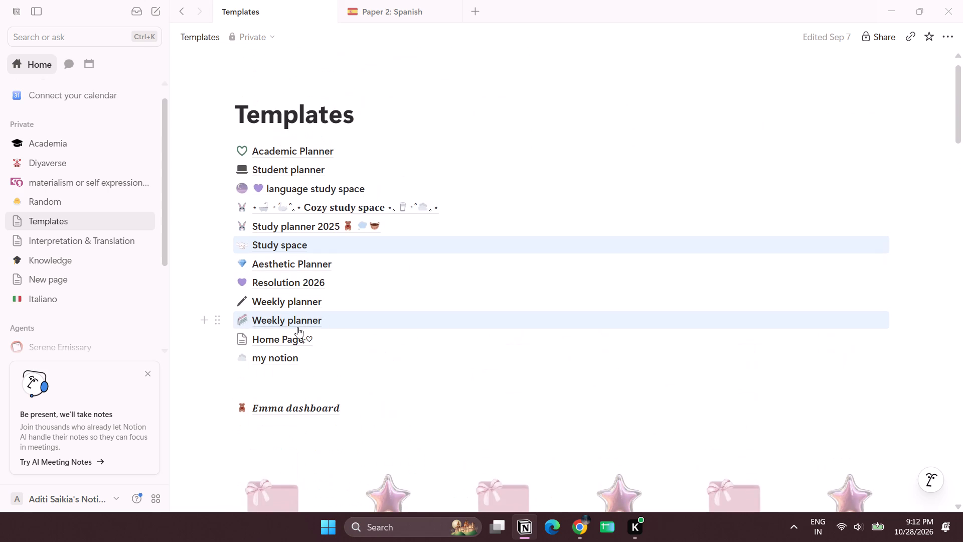
Open the Aesthetic Planner template and look through its sections.
click(288, 268)
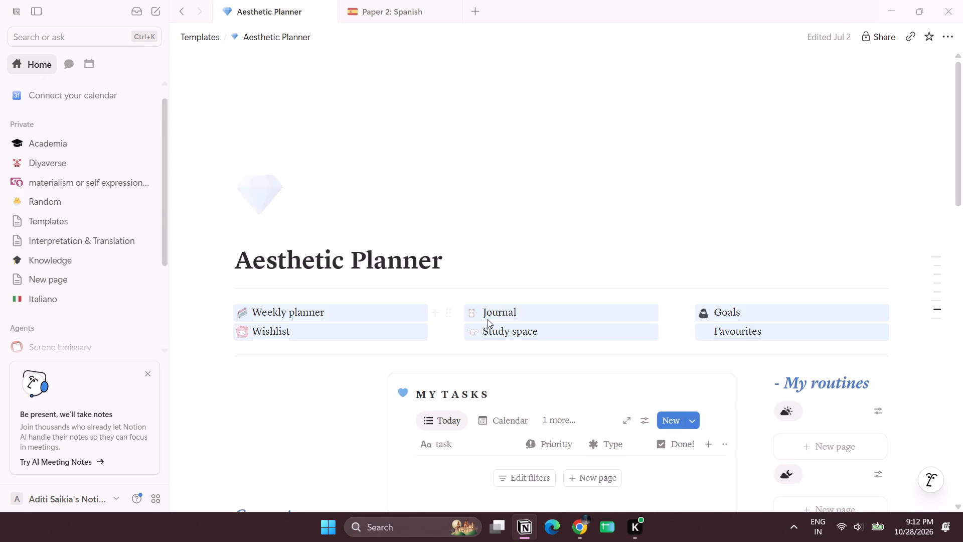
scroll(488, 319, down, 2)
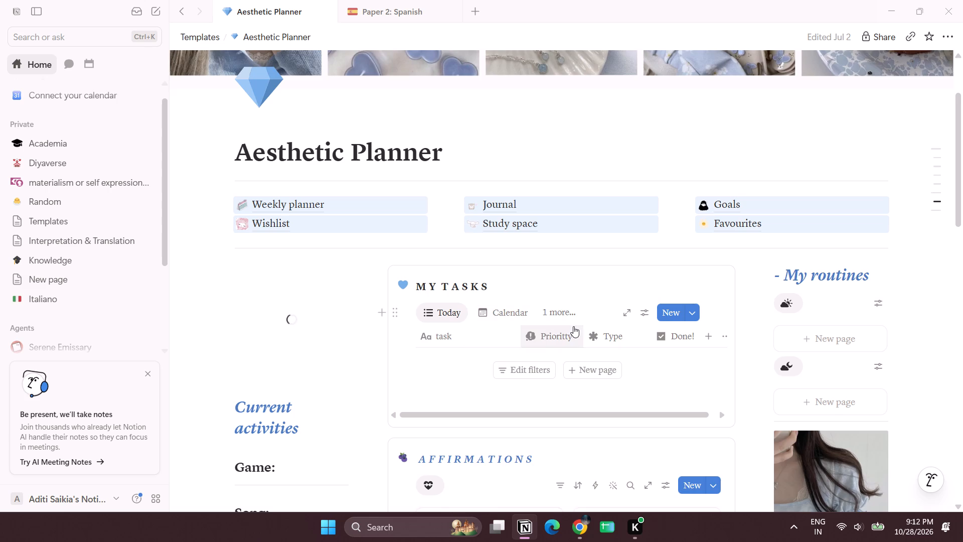
scroll(573, 326, down, 4)
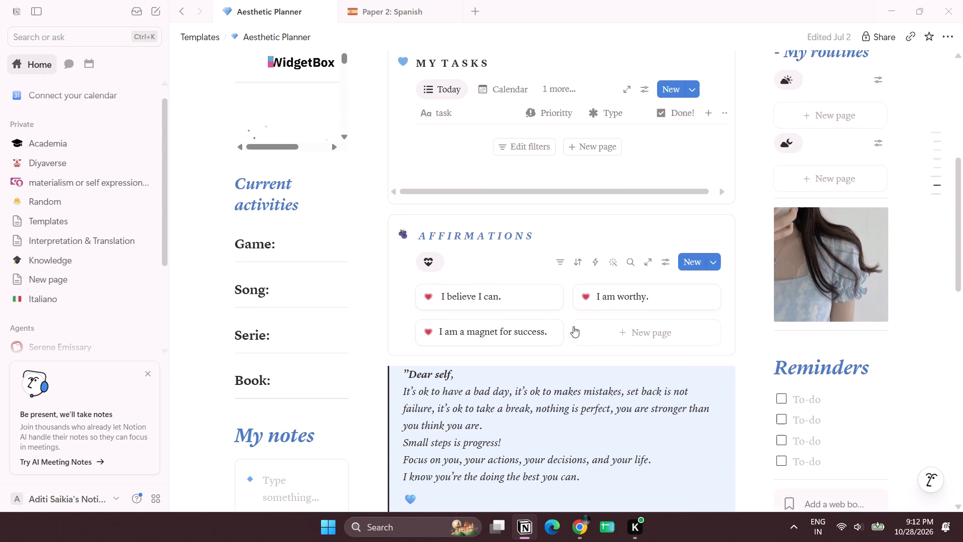
scroll(573, 326, down, 5)
scroll(573, 326, up, 3)
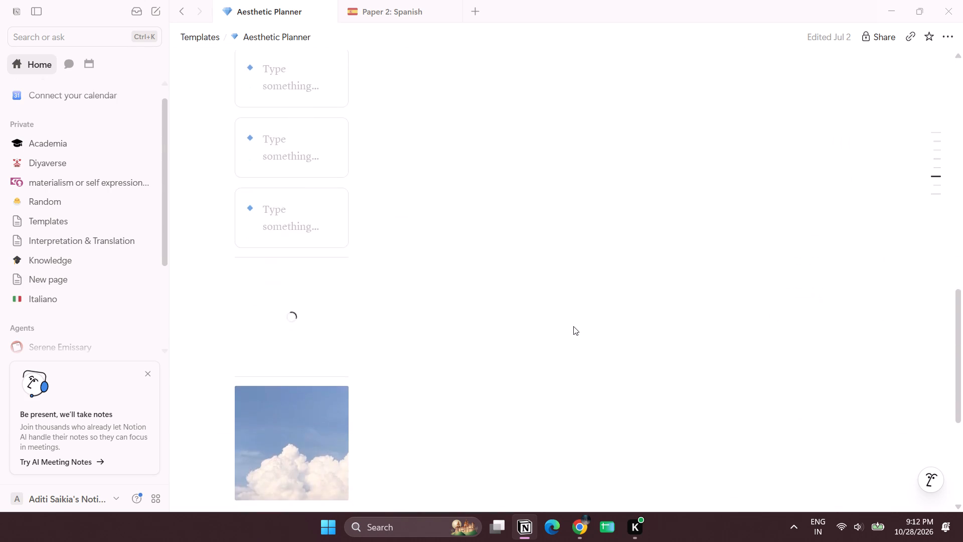
scroll(573, 326, up, 5)
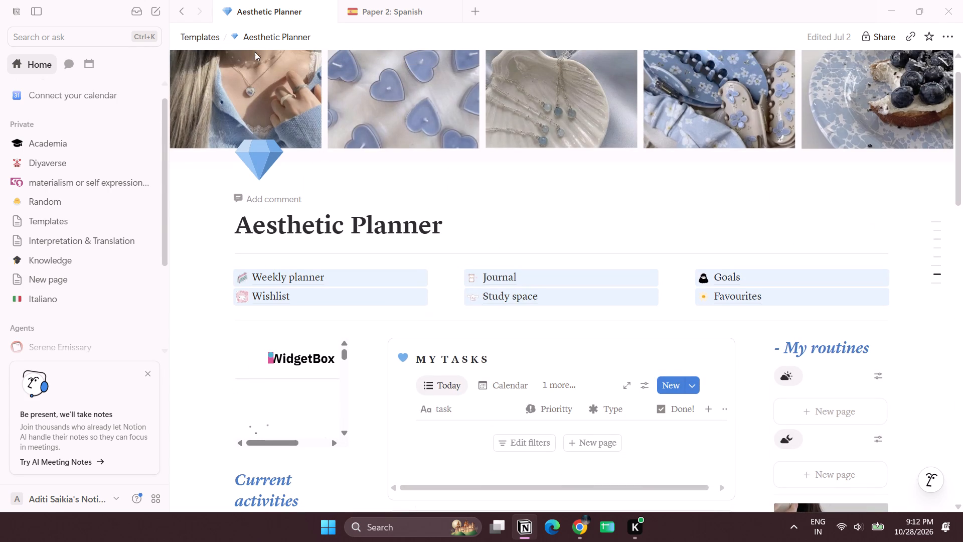
Open the Study space page of Aesthetic Planner and examine its sections down to the My Notebook gallery.
click(489, 297)
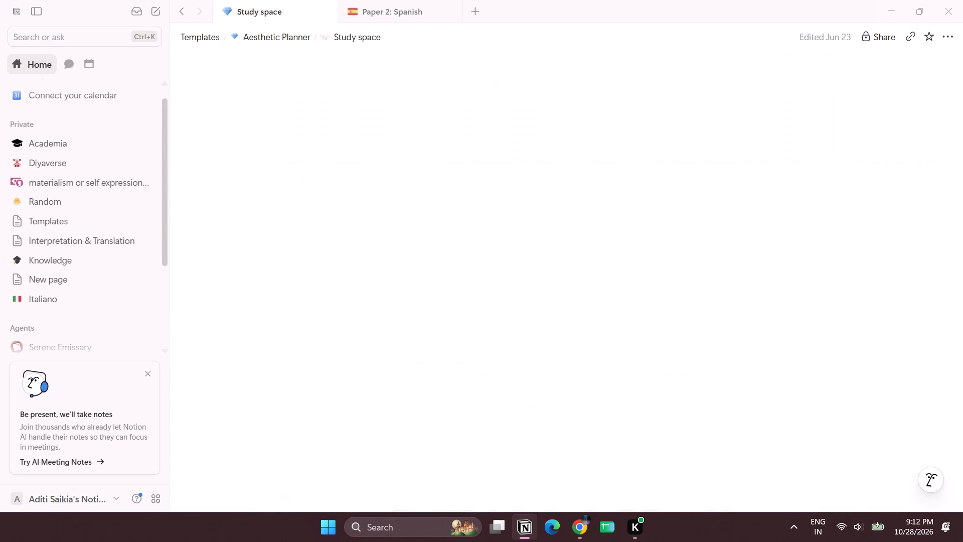
scroll(446, 280, down, 6)
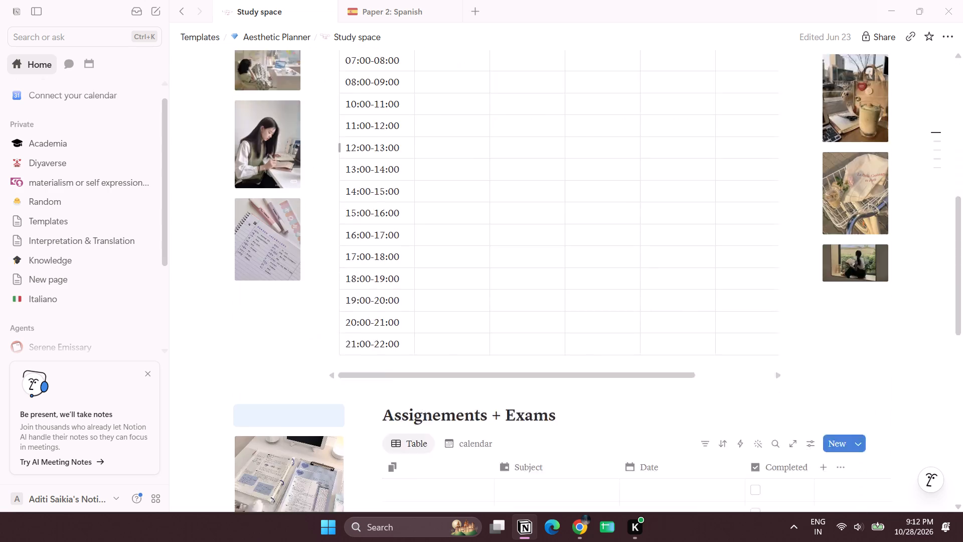
scroll(348, 190, down, 3)
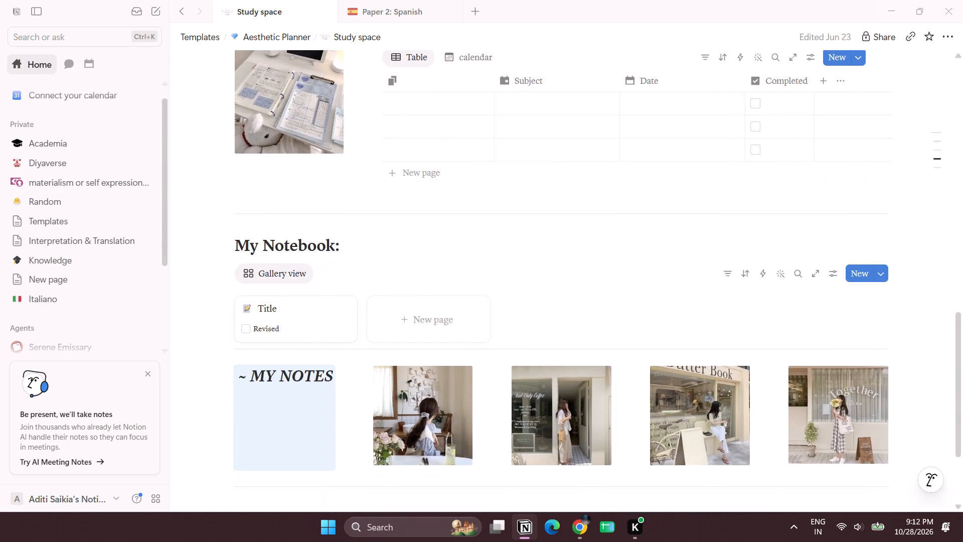
Return to Templates, open the language study space template, and look through its sections and its planner page.
scroll(348, 190, down, 1)
click(208, 31)
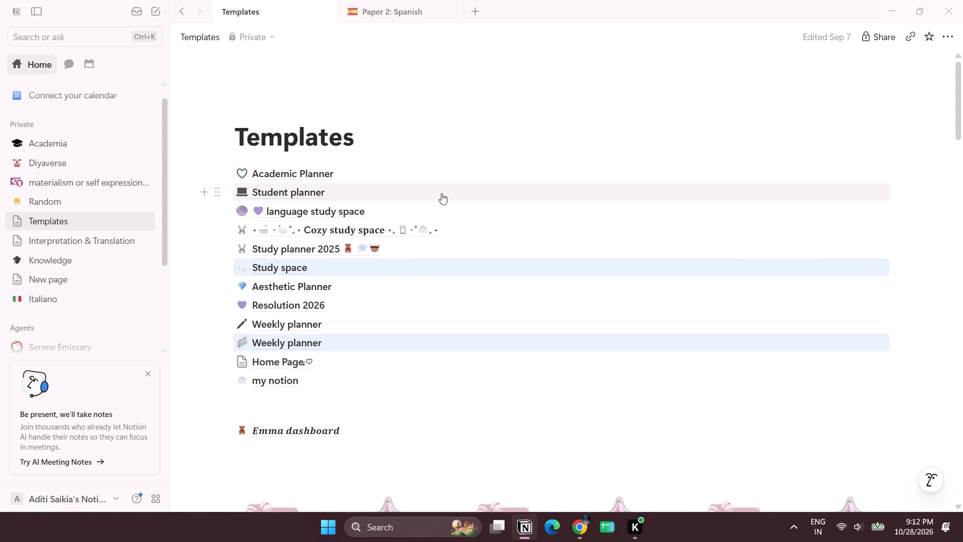
click(418, 211)
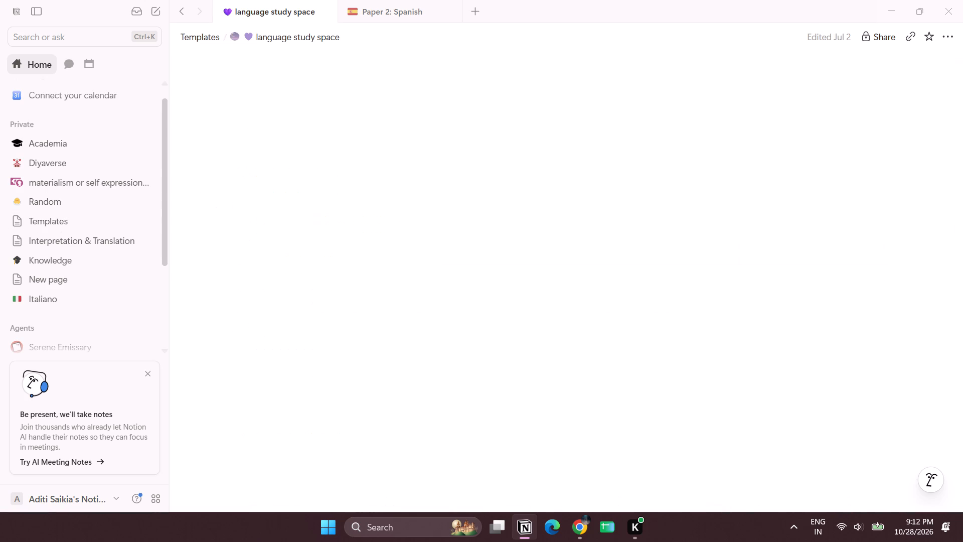
scroll(478, 261, down, 2)
scroll(583, 324, down, 1)
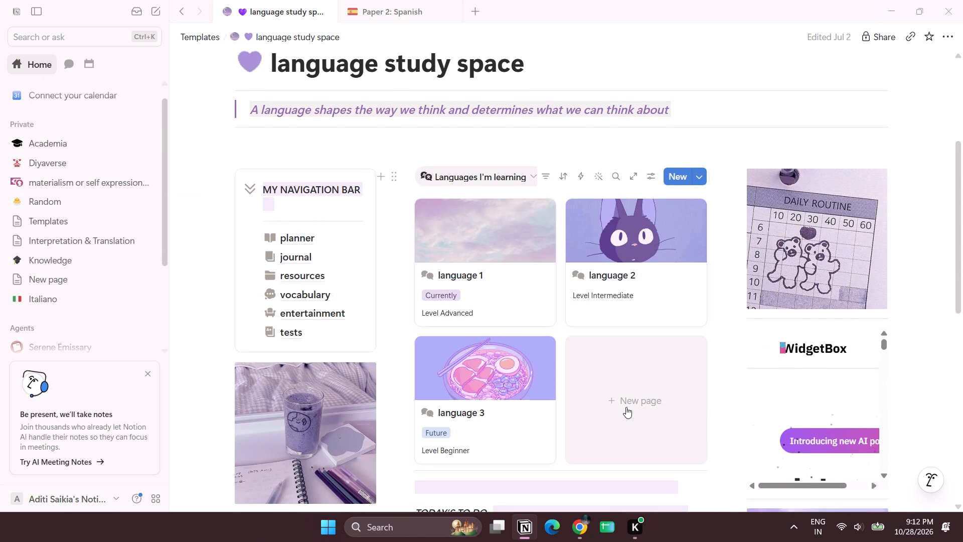
scroll(582, 354, down, 1)
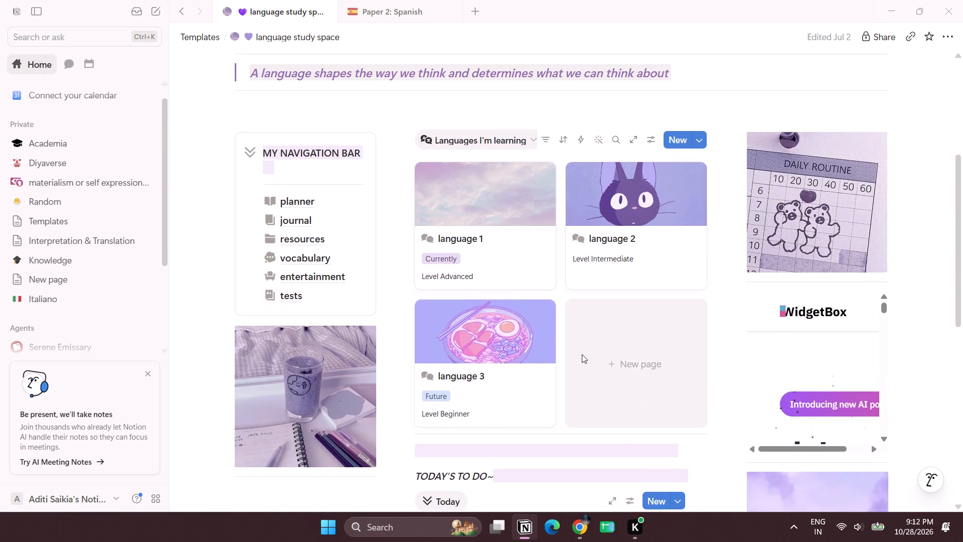
scroll(582, 354, down, 4)
scroll(582, 354, up, 5)
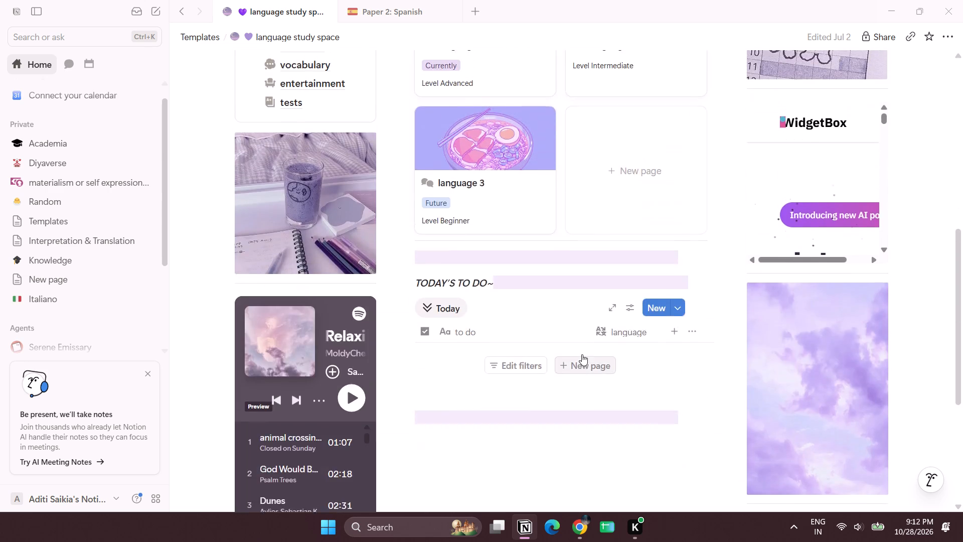
scroll(582, 354, up, 3)
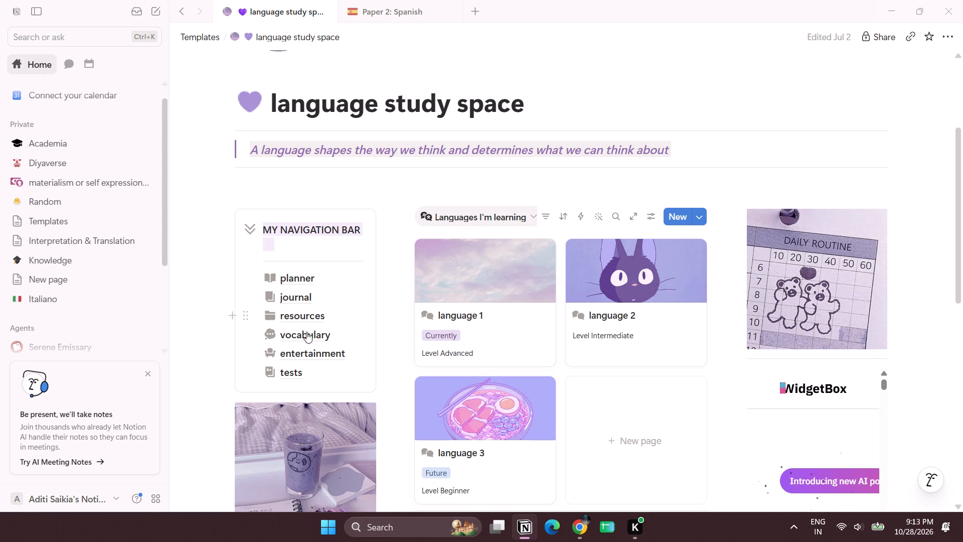
click(301, 278)
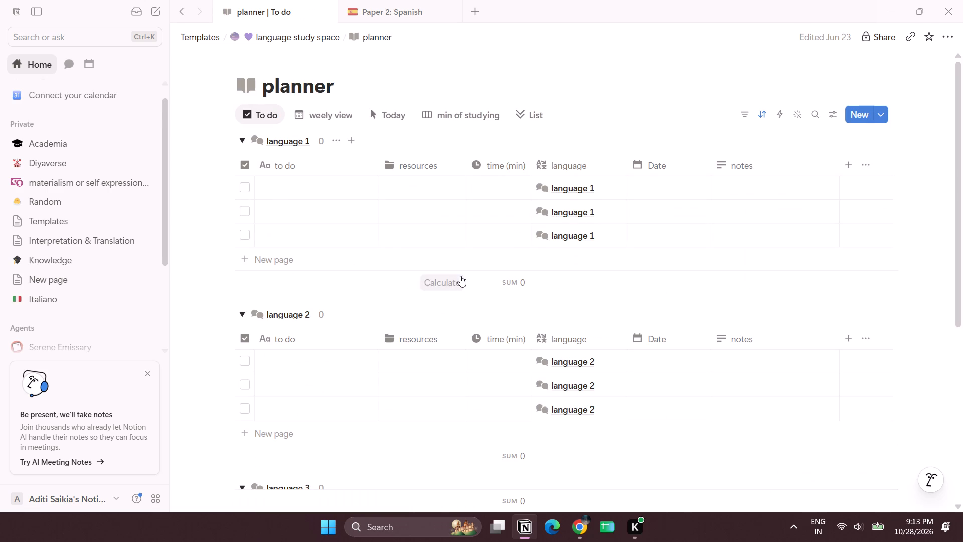
Return to Templates, open Study planner 2025, and examine its Navigation, Courses gallery and Class timetable sections.
click(202, 31)
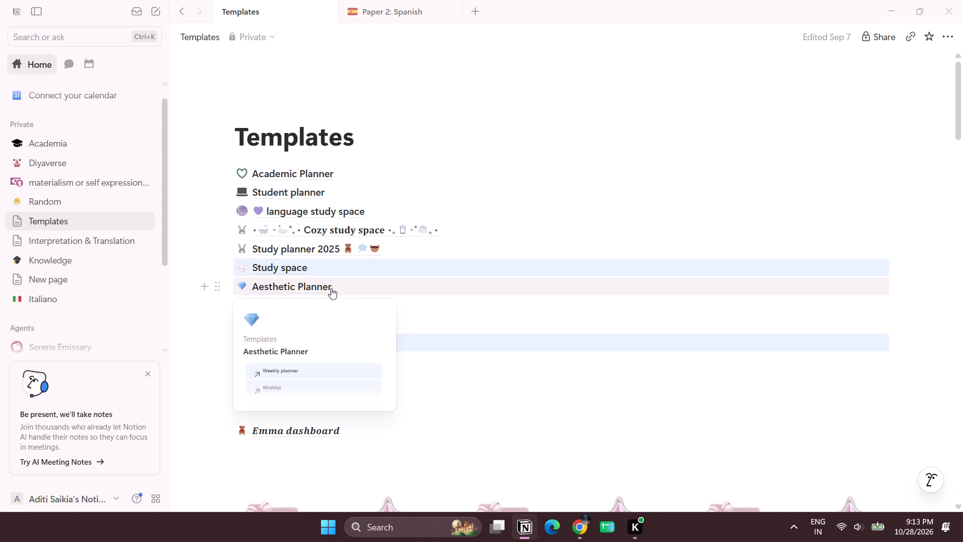
click(320, 241)
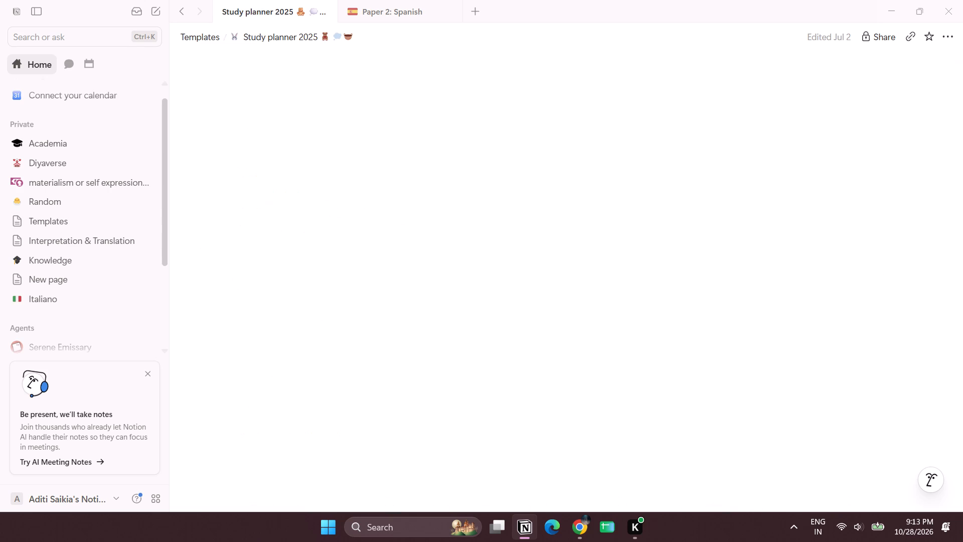
scroll(466, 316, down, 4)
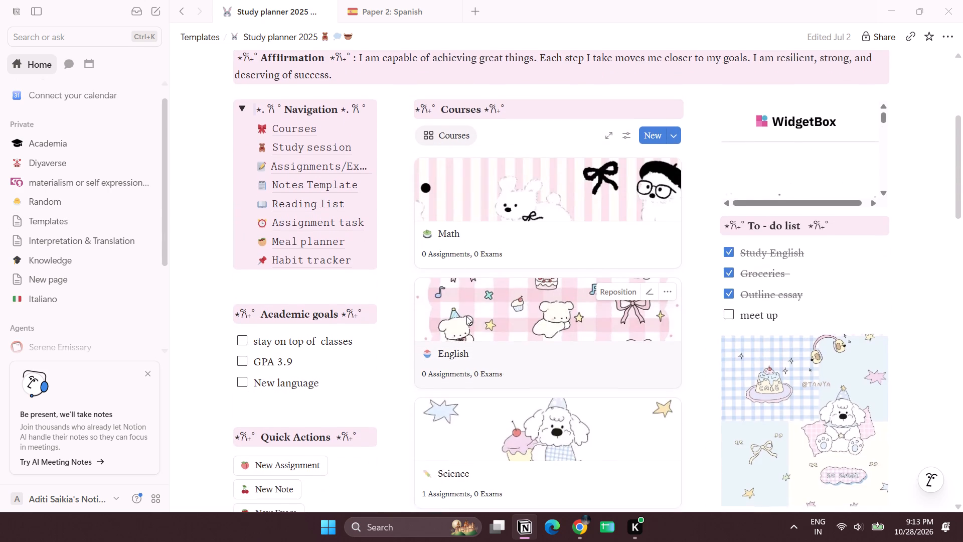
scroll(466, 316, down, 3)
scroll(588, 306, up, 4)
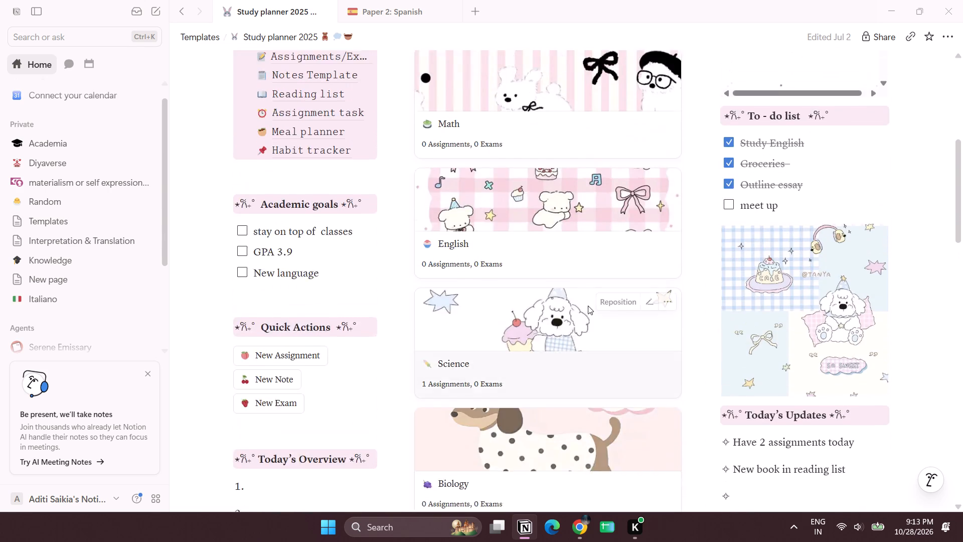
scroll(588, 306, up, 4)
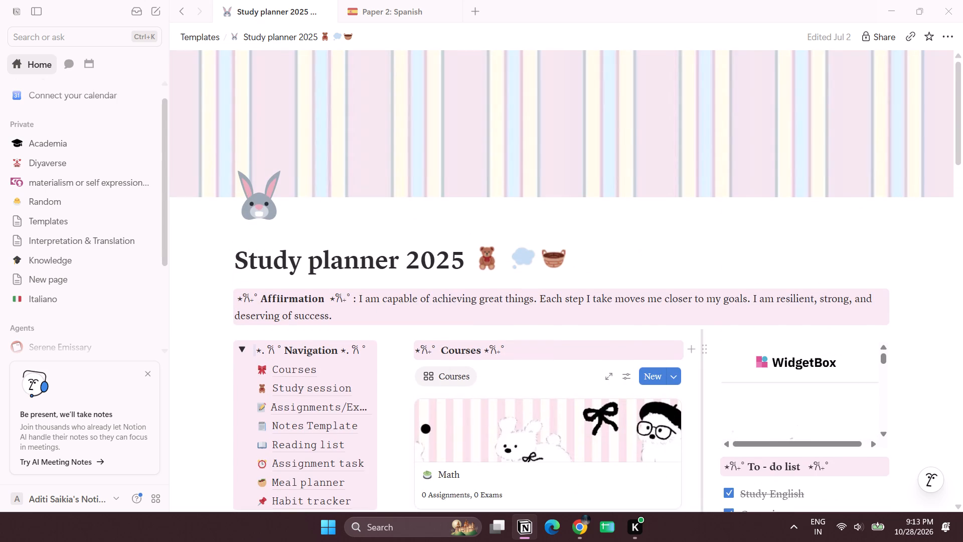
scroll(513, 316, down, 1)
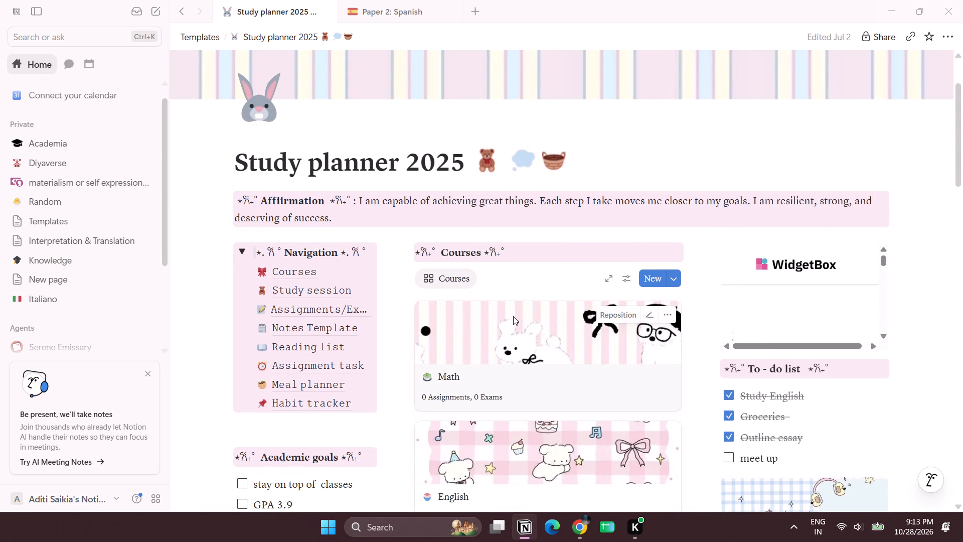
scroll(513, 316, down, 6)
scroll(513, 316, up, 1)
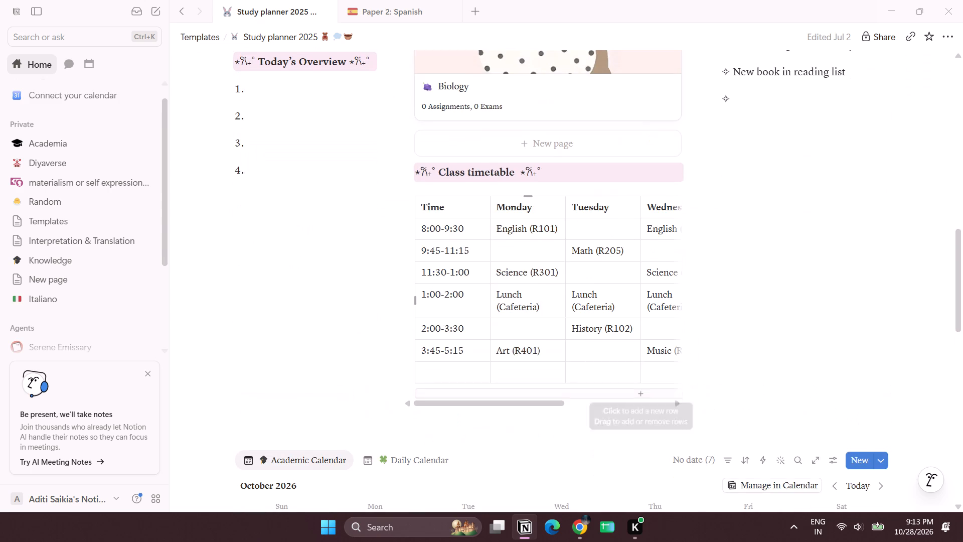
scroll(513, 316, down, 8)
scroll(513, 316, up, 8)
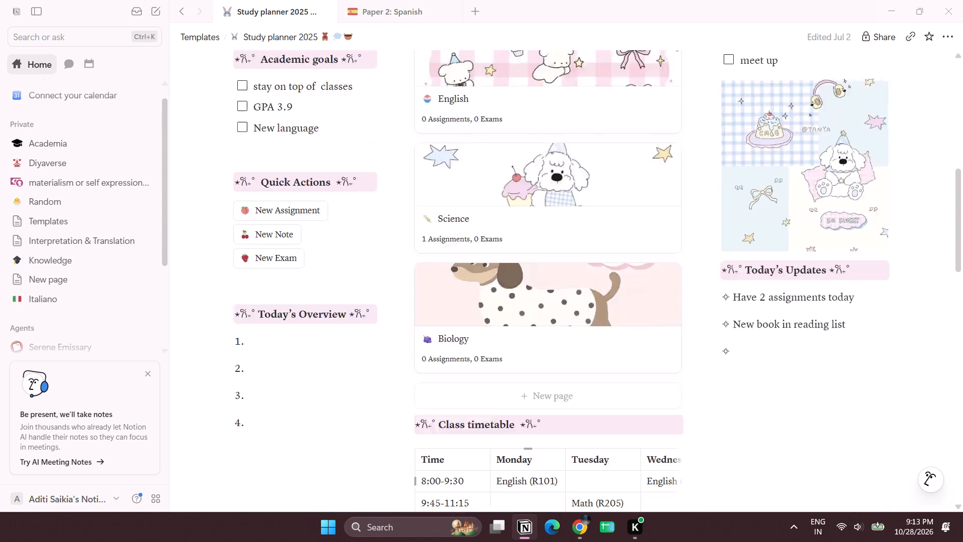
scroll(513, 316, up, 3)
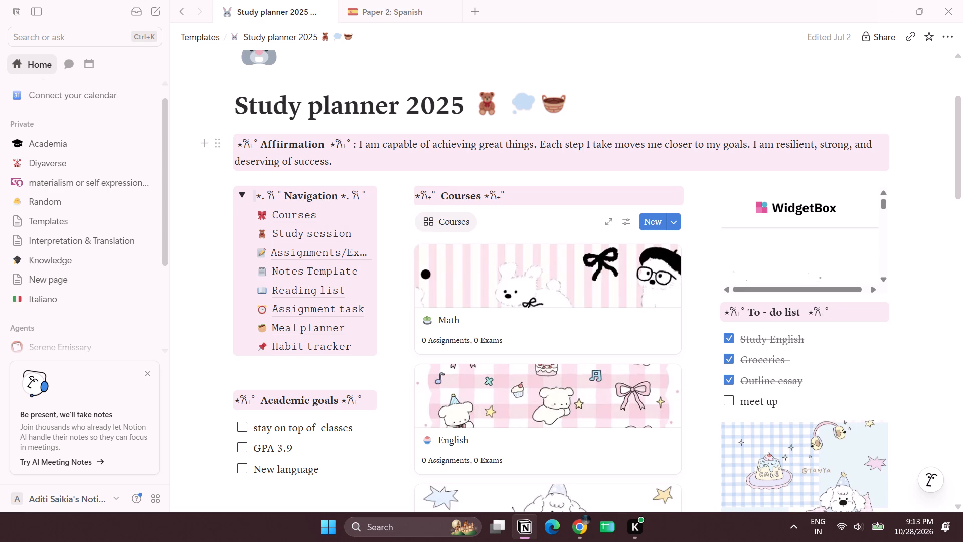
Copy the Courses heading block above the Courses gallery in Study planner 2025.
drag(397, 169, 387, 178)
click(387, 178)
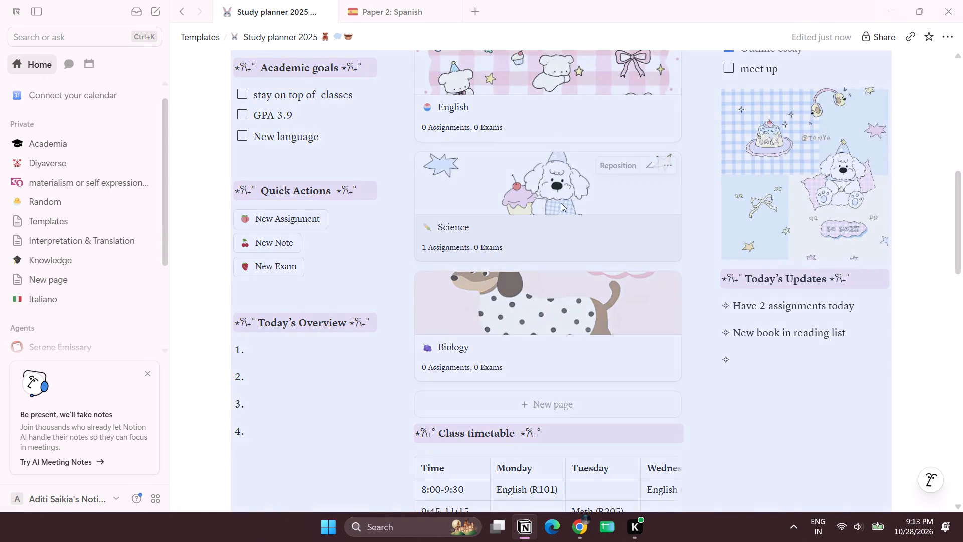
scroll(561, 203, up, 4)
click(437, 244)
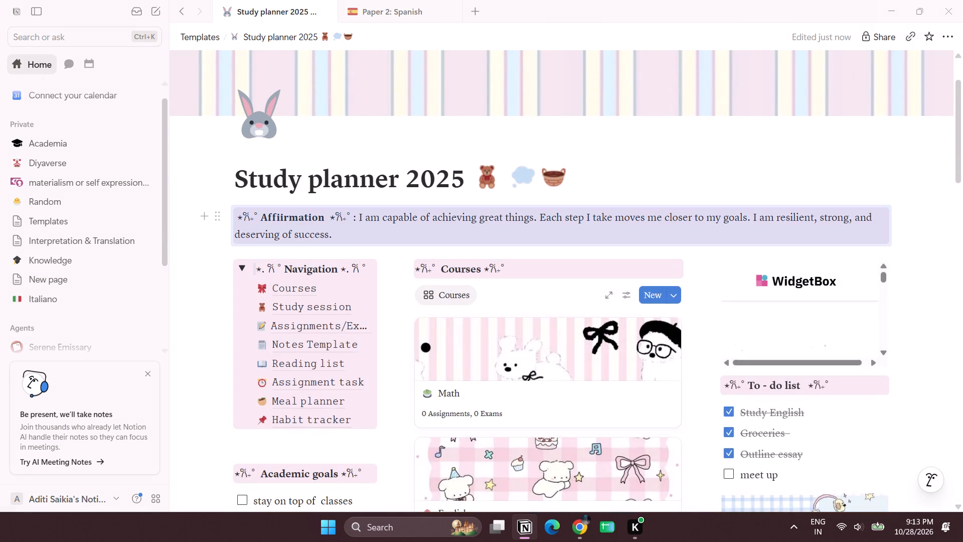
click(400, 268)
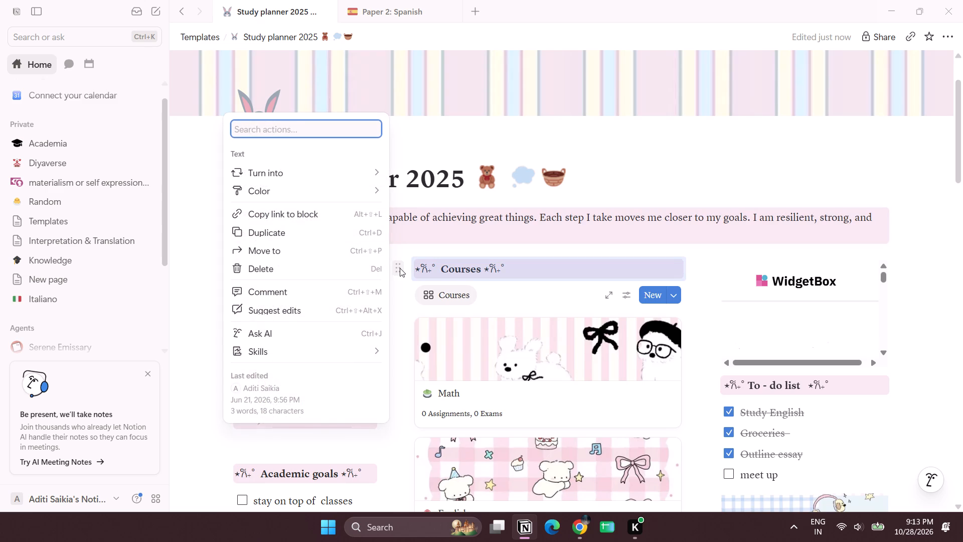
click(400, 268)
drag(400, 268, 440, 322)
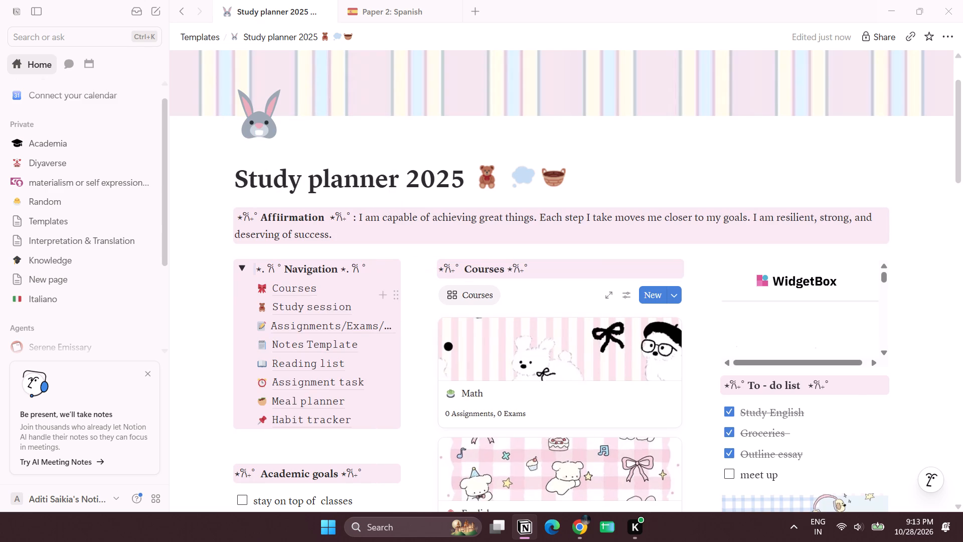
drag(440, 322, 433, 319)
click(403, 310)
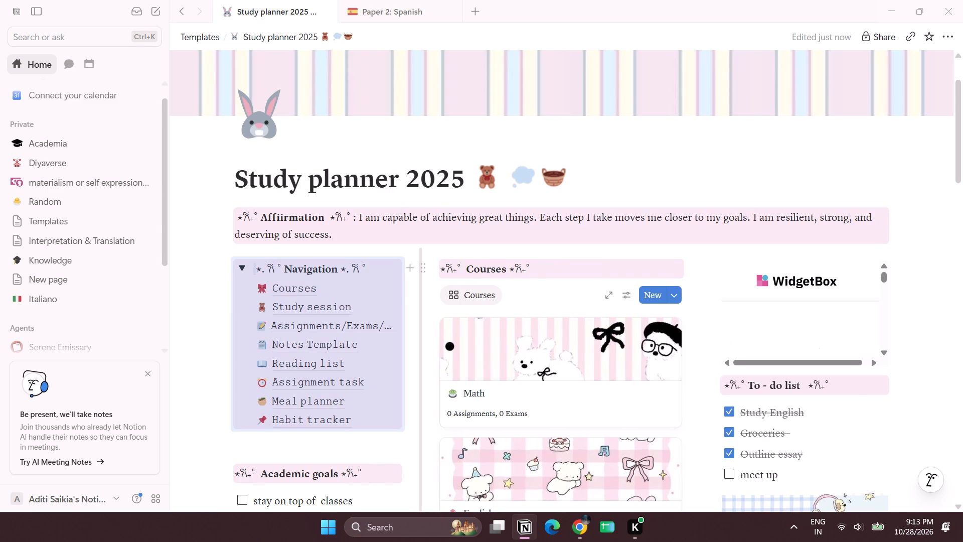
drag(422, 266, 384, 269)
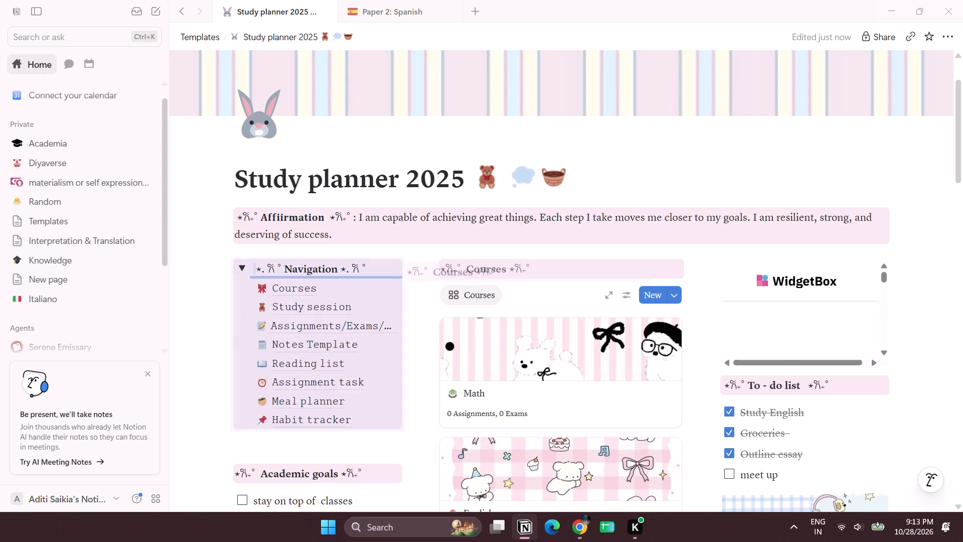
drag(384, 269, 442, 267)
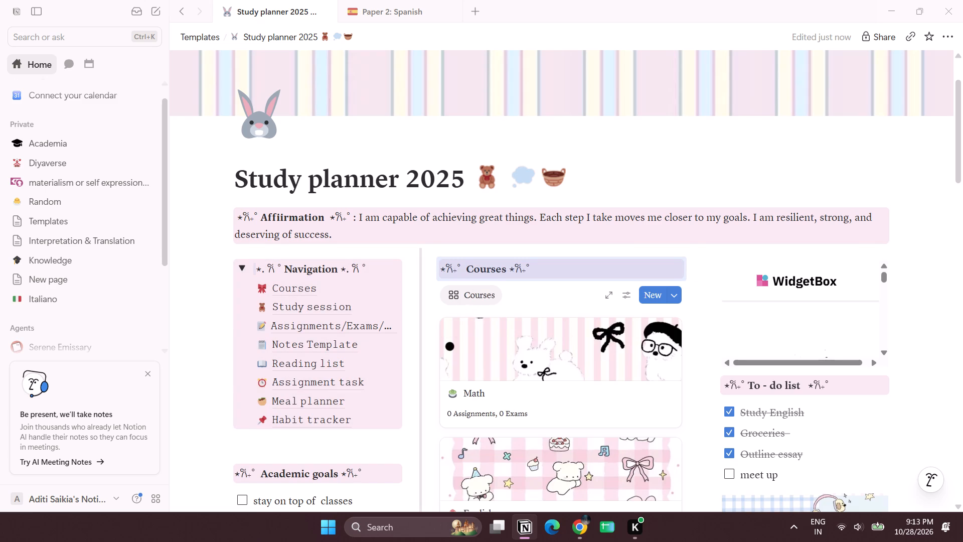
key(ctrl+c)
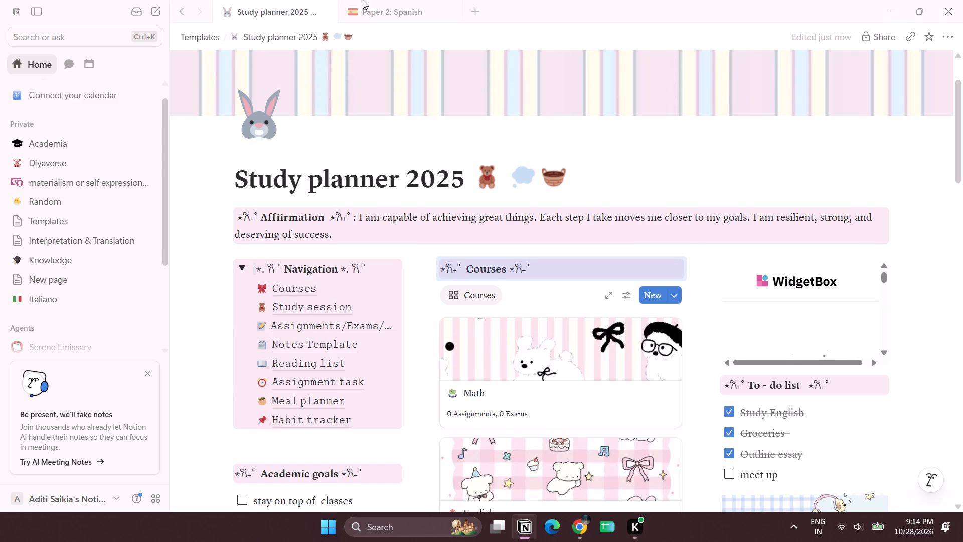
Switch to the Paper 2: Spanish tab, go to Academia, and open its Español page in full page.
click(362, 10)
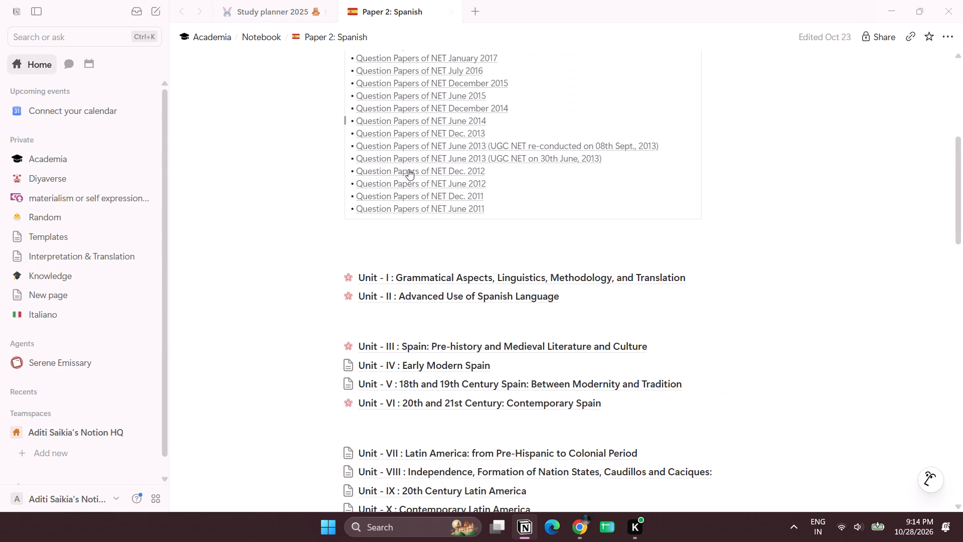
scroll(415, 184, up, 1)
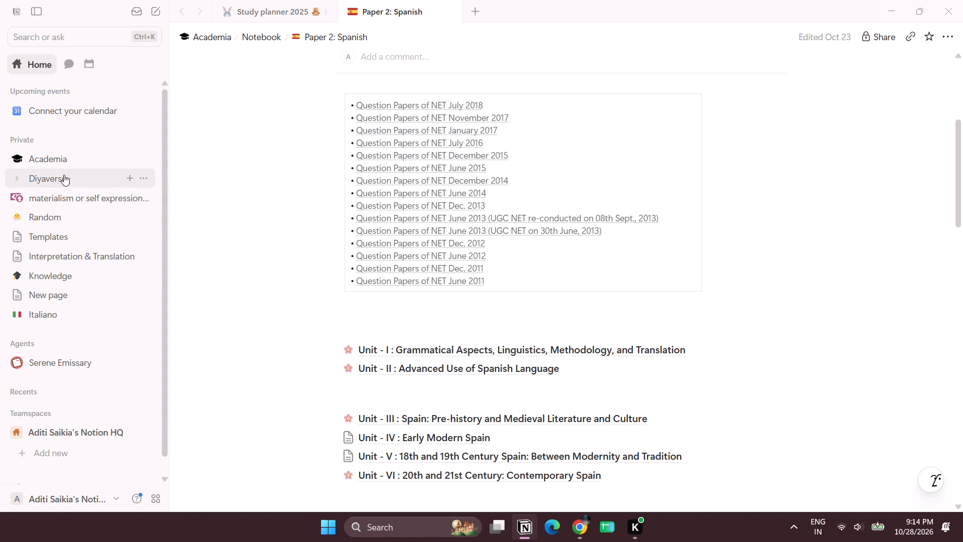
click(58, 158)
scroll(400, 307, down, 1)
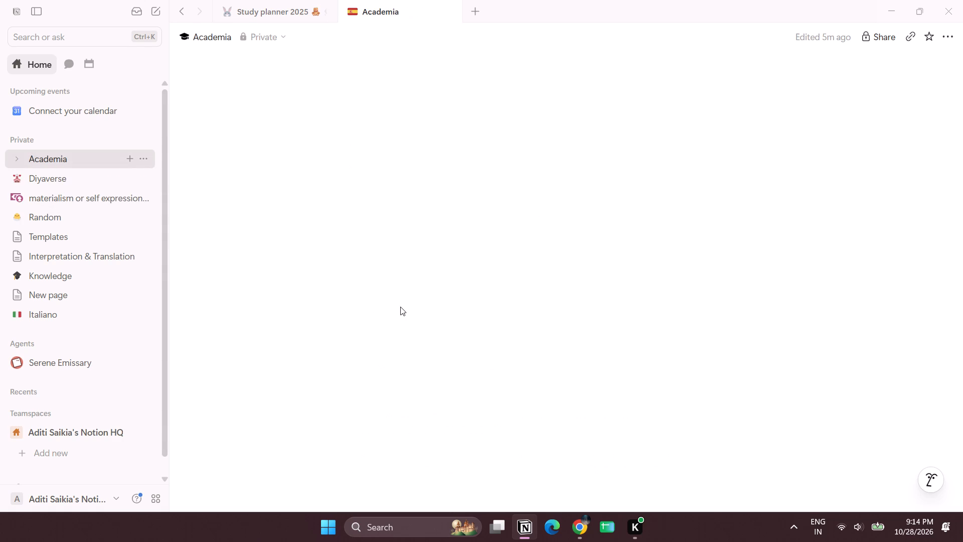
scroll(400, 307, down, 4)
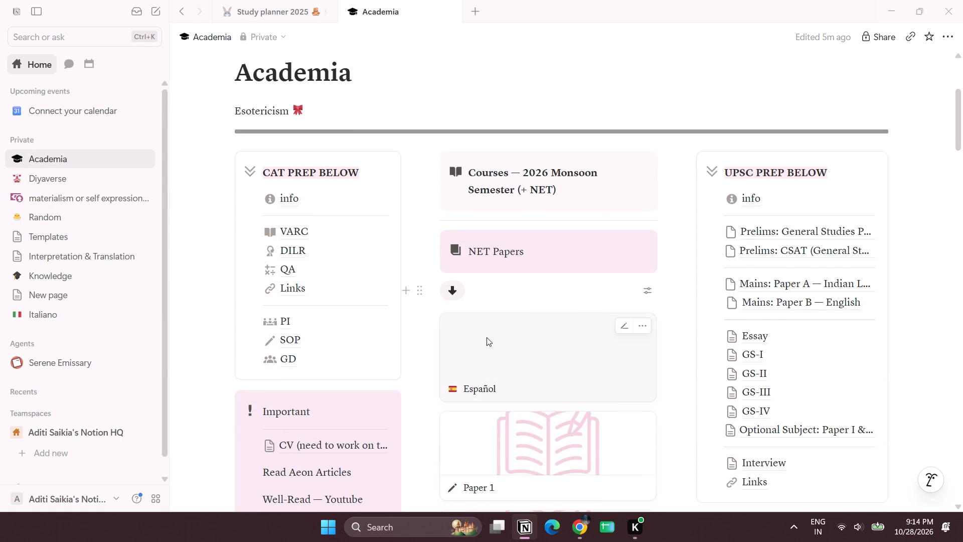
click(491, 340)
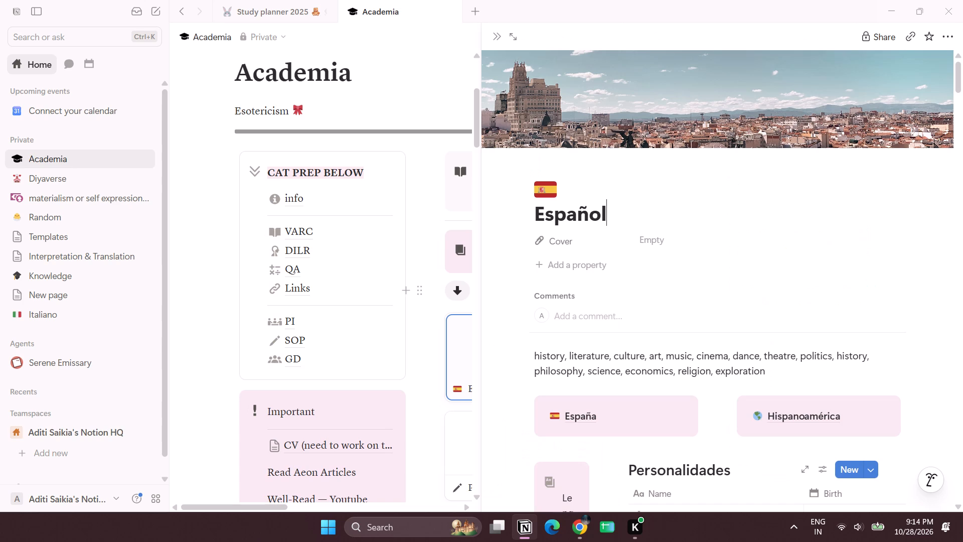
click(496, 33)
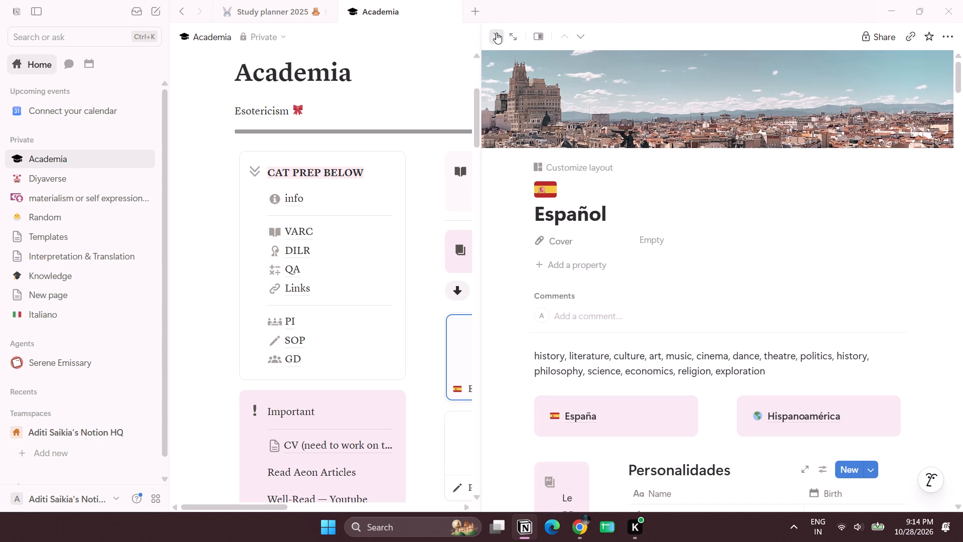
scroll(641, 186, down, 4)
scroll(641, 186, up, 1)
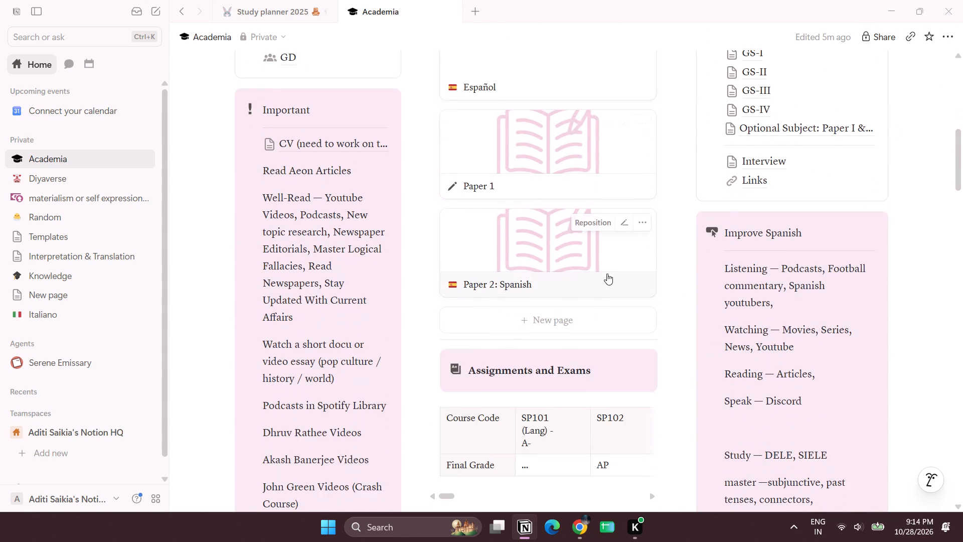
scroll(533, 154, up, 1)
click(520, 161)
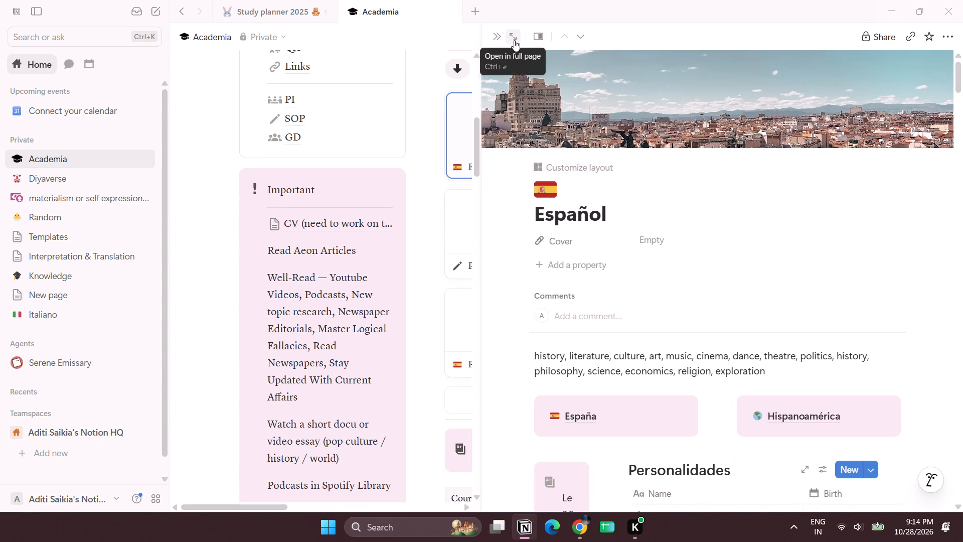
click(514, 40)
Paste the copied Courses heading into the empty line between the All courses and 1st semester galleries on the Español page.
scroll(463, 243, down, 3)
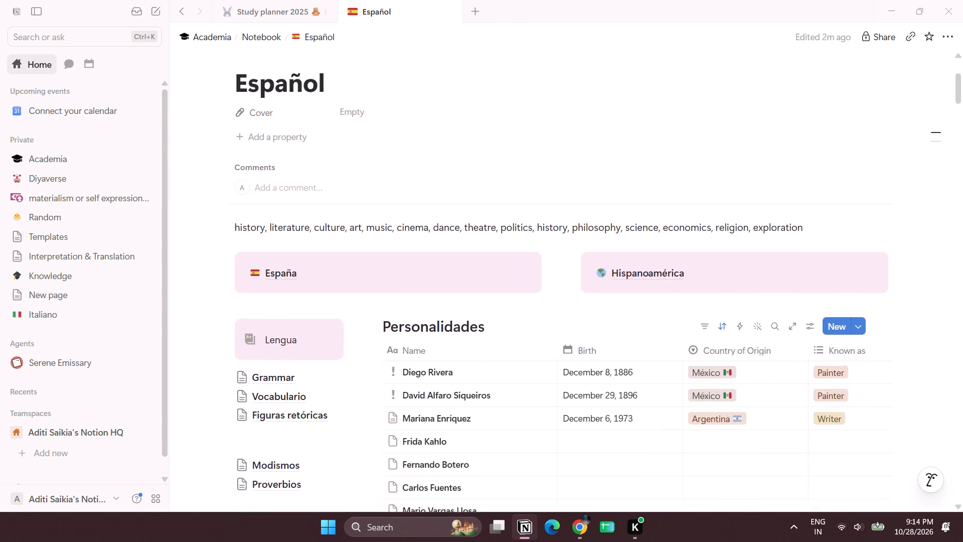
scroll(463, 243, down, 3)
scroll(463, 243, right, 1)
scroll(463, 243, down, 2)
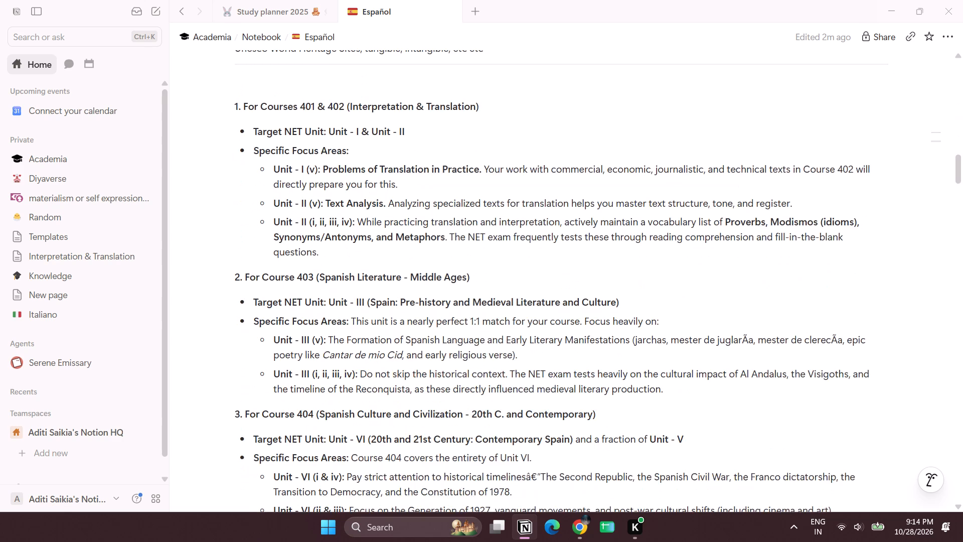
scroll(463, 243, up, 2)
scroll(463, 243, down, 7)
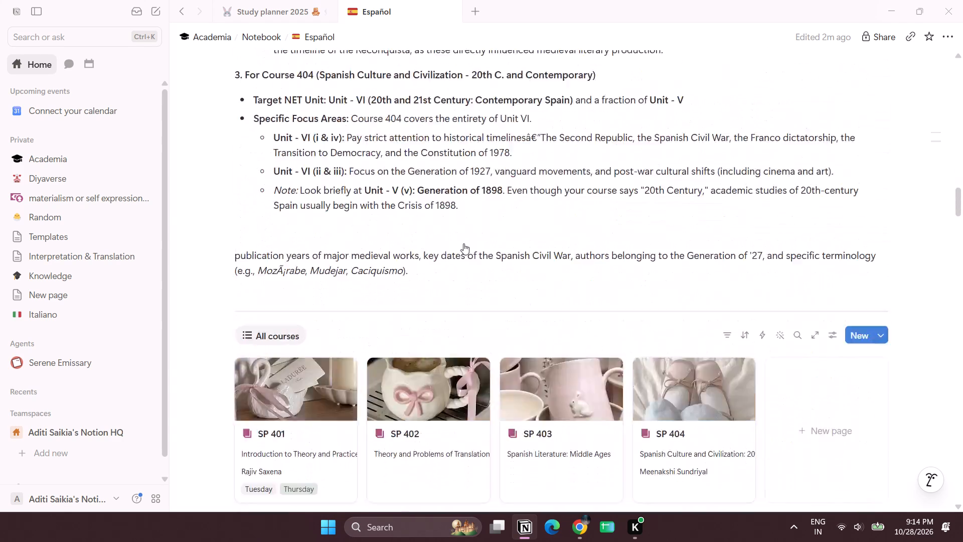
scroll(463, 243, up, 2)
scroll(463, 243, down, 1)
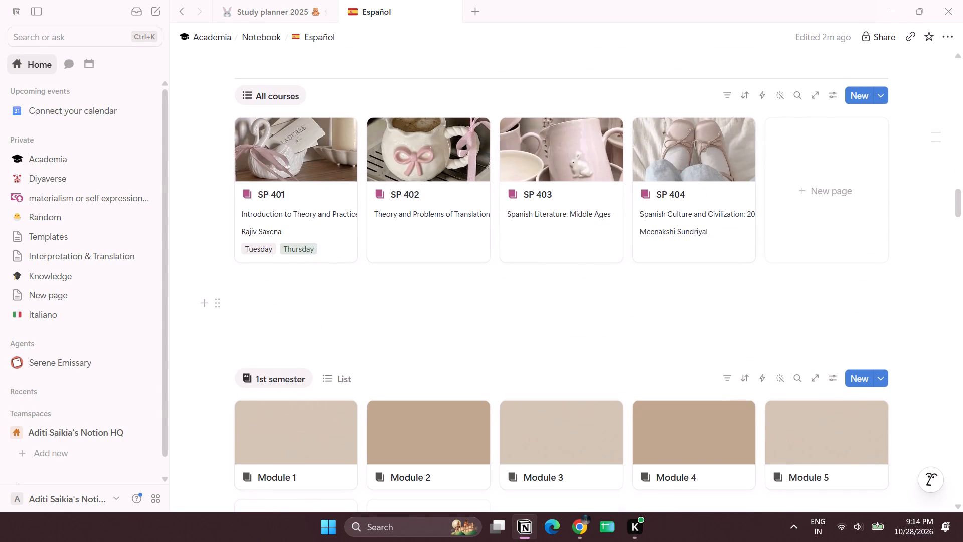
click(271, 328)
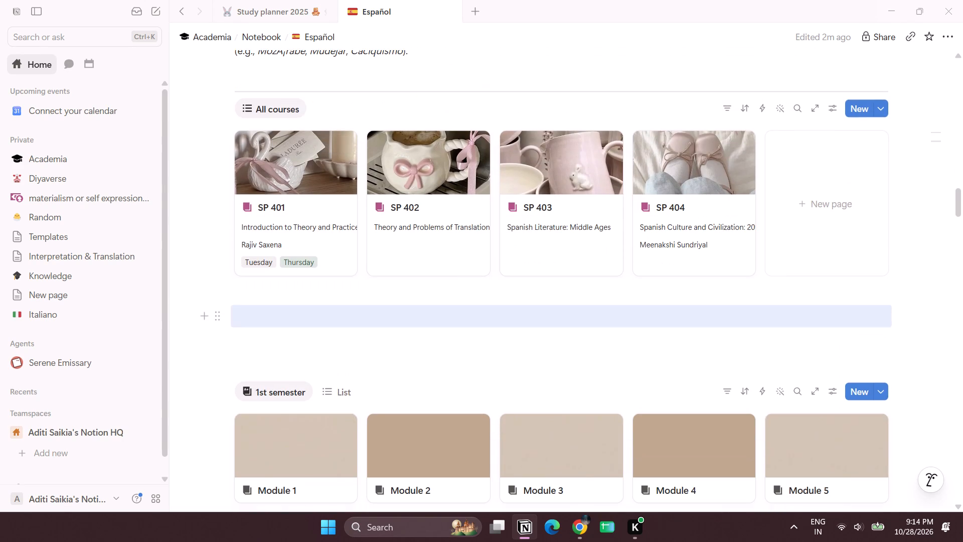
click(269, 321)
key(ctrl+v)
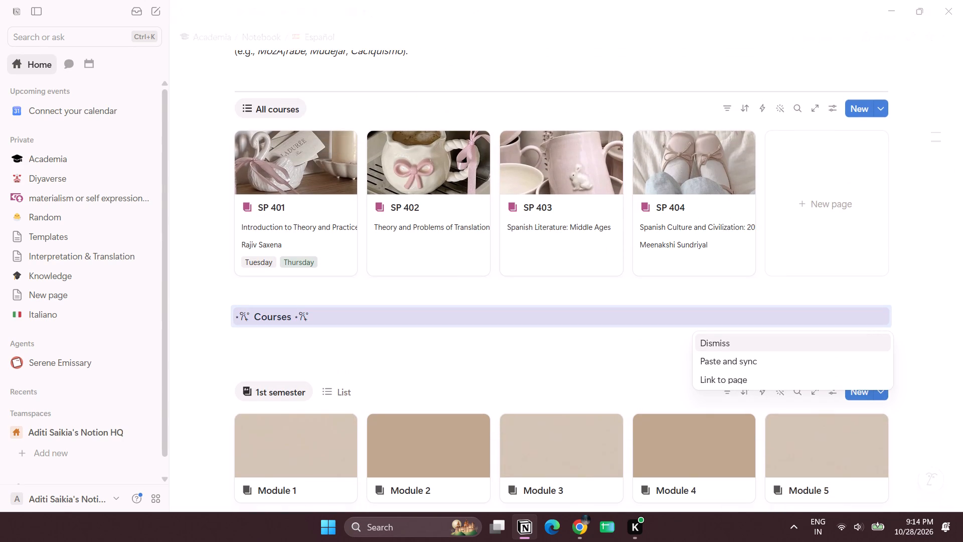
click(435, 349)
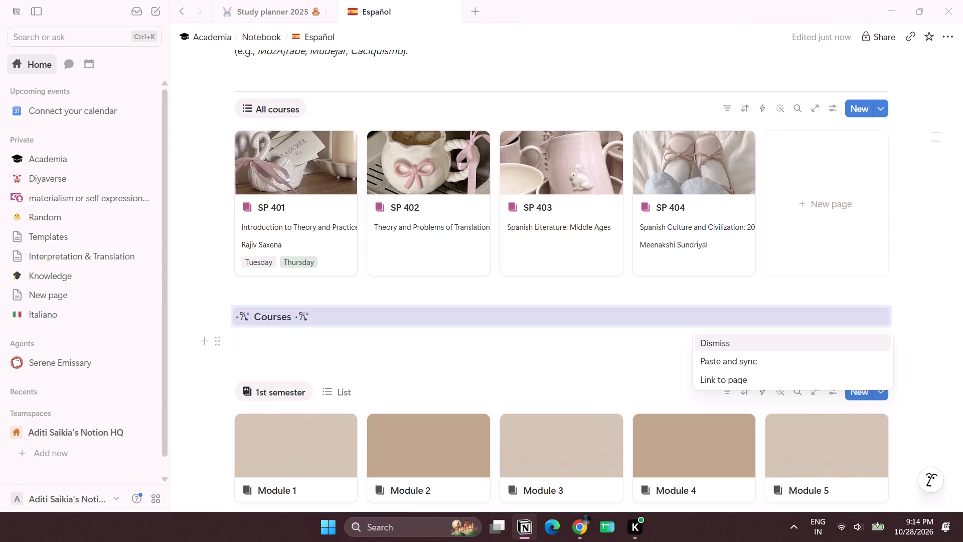
Copy the Courses gallery from Study planner 2025 and paste it directly under the Courses heading on the Español page.
click(247, 10)
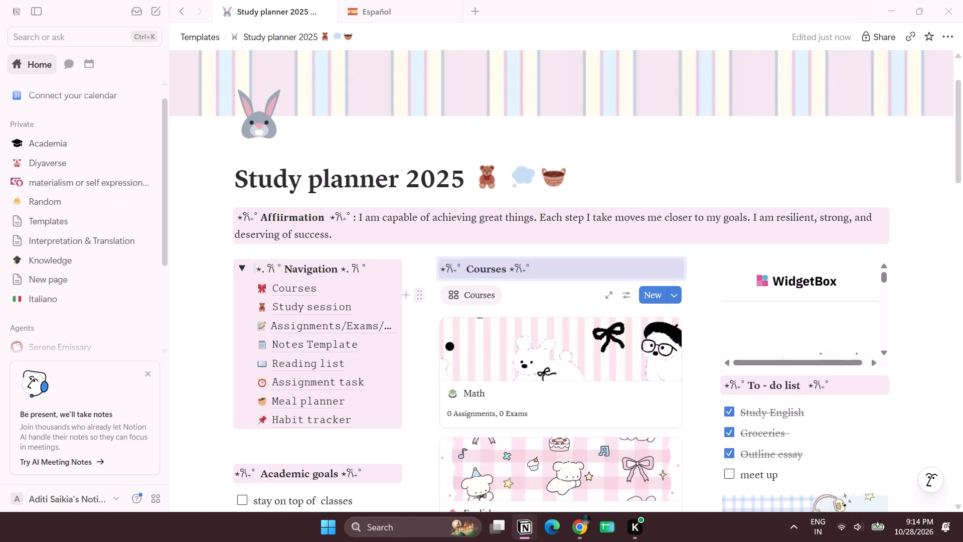
click(420, 301)
key(ctrl+c)
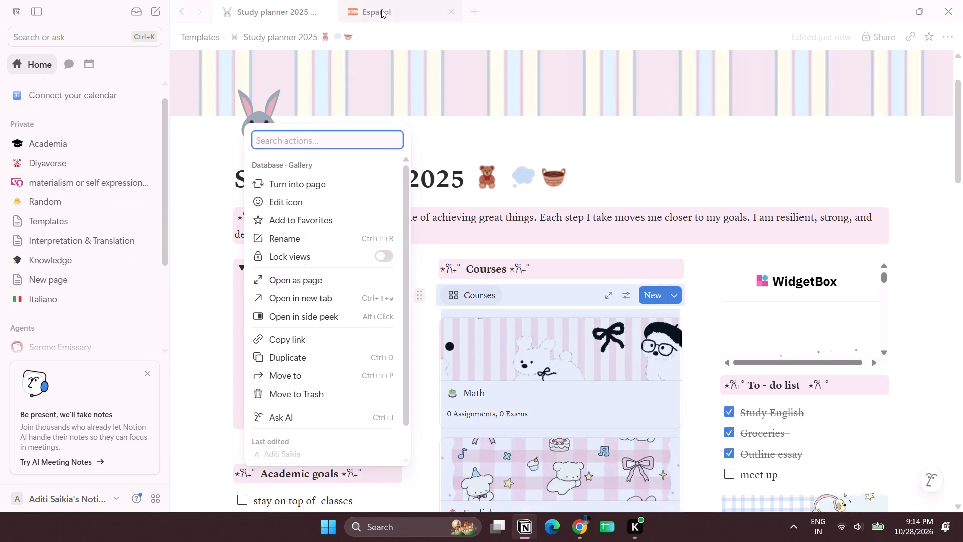
click(287, 8)
click(370, 4)
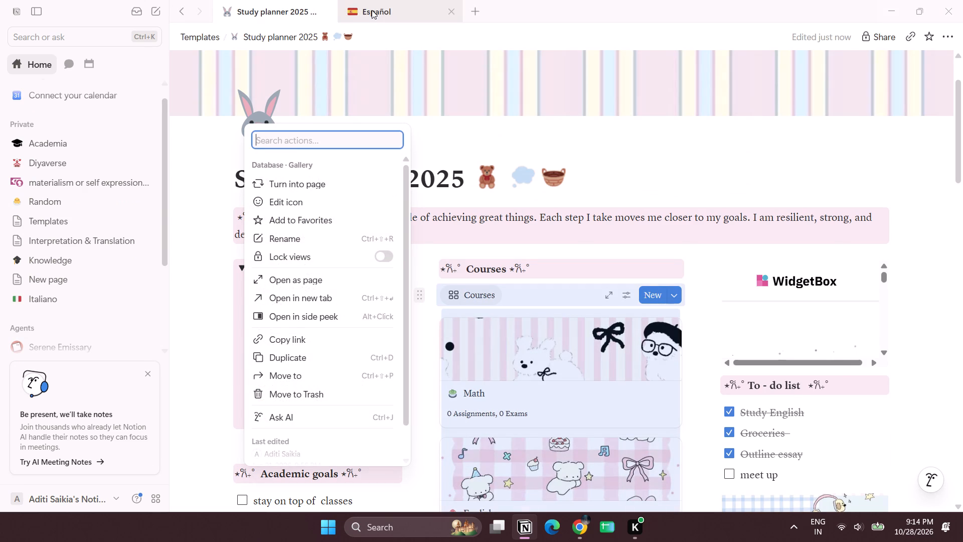
click(372, 10)
key(ctrl+v)
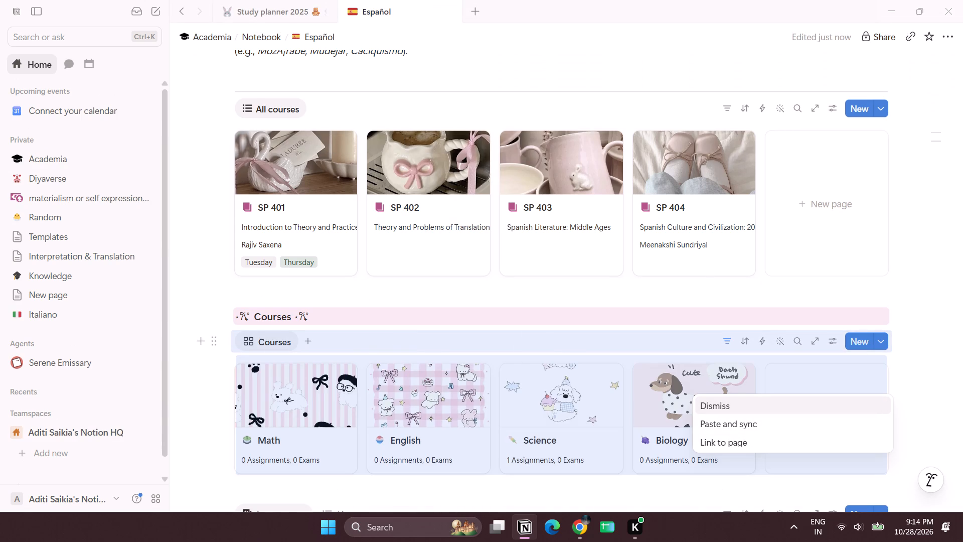
click(933, 343)
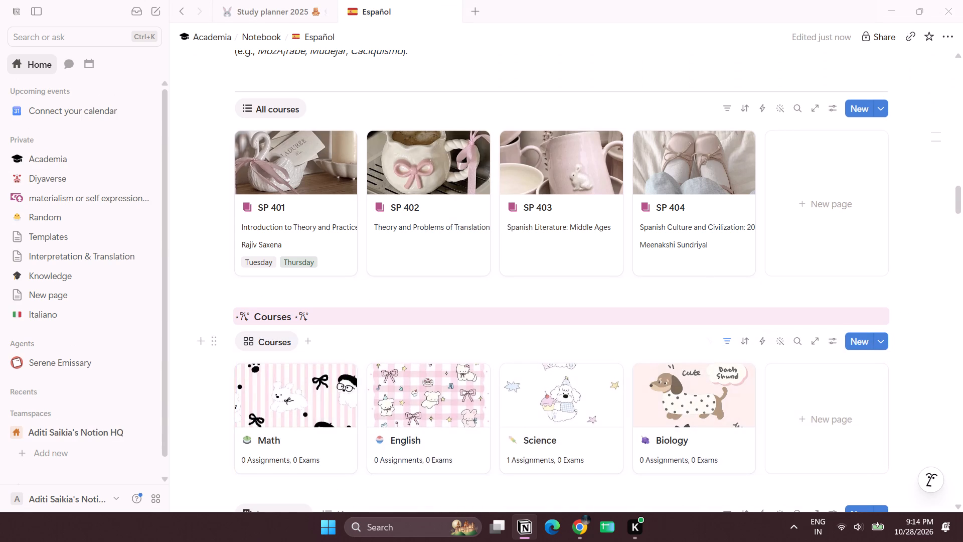
Examine the pasted Courses gallery's view settings, including its data source choices and additional data source settings.
scroll(640, 345, down, 1)
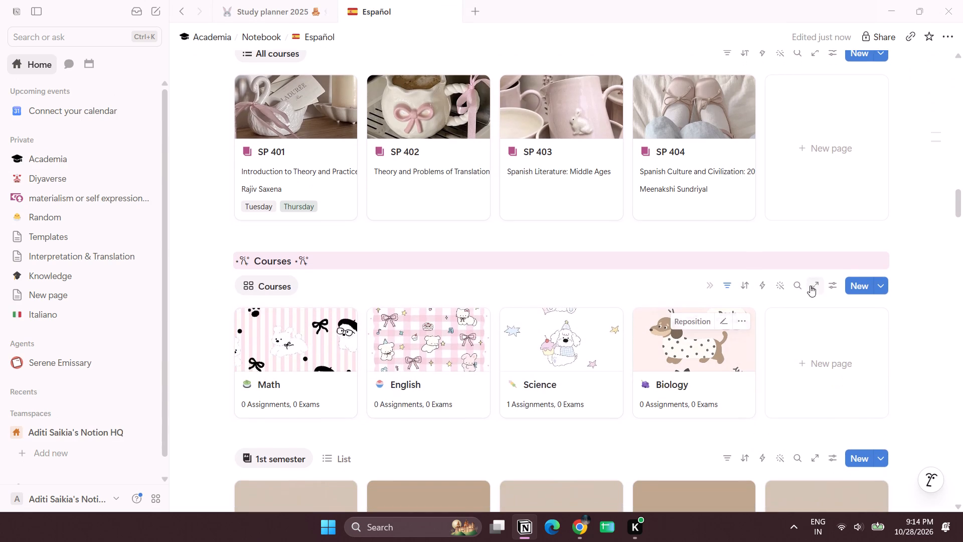
click(833, 286)
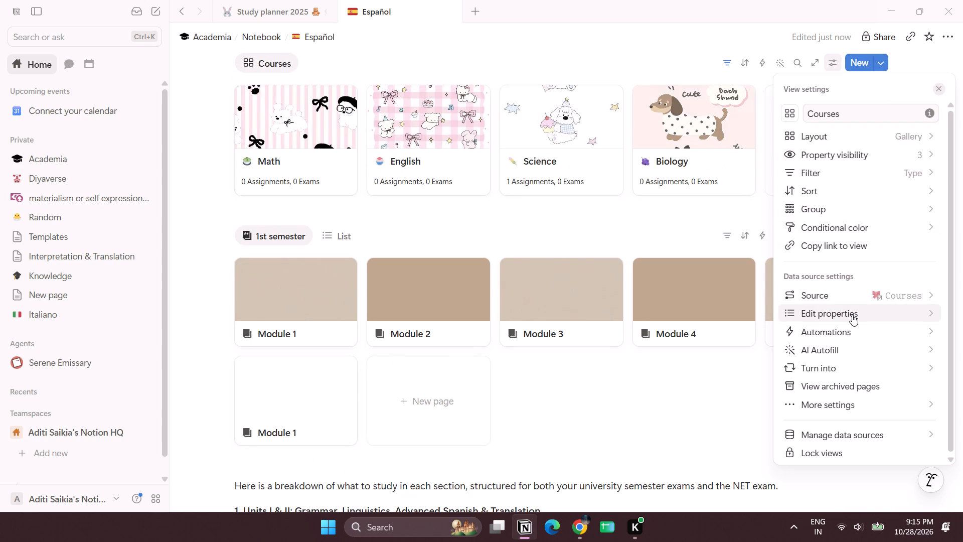
click(883, 296)
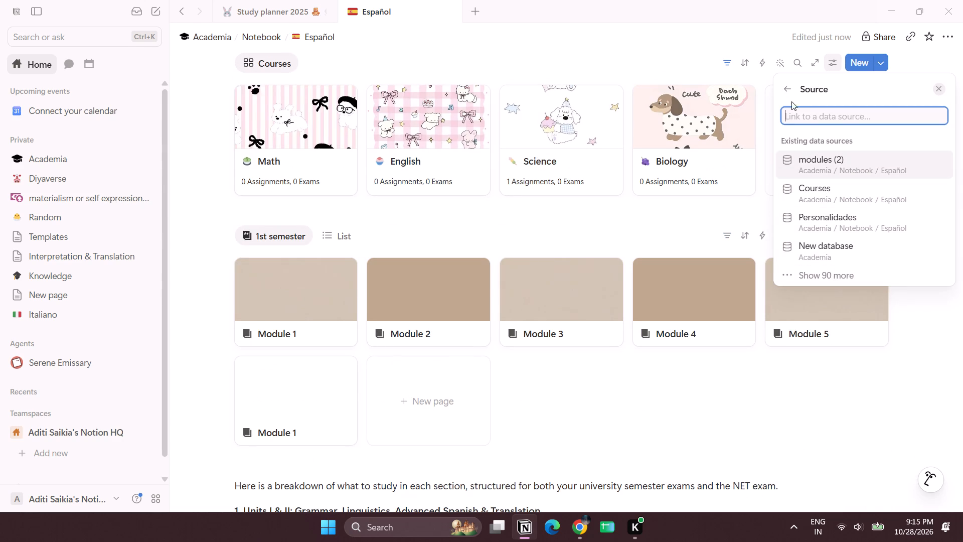
click(785, 84)
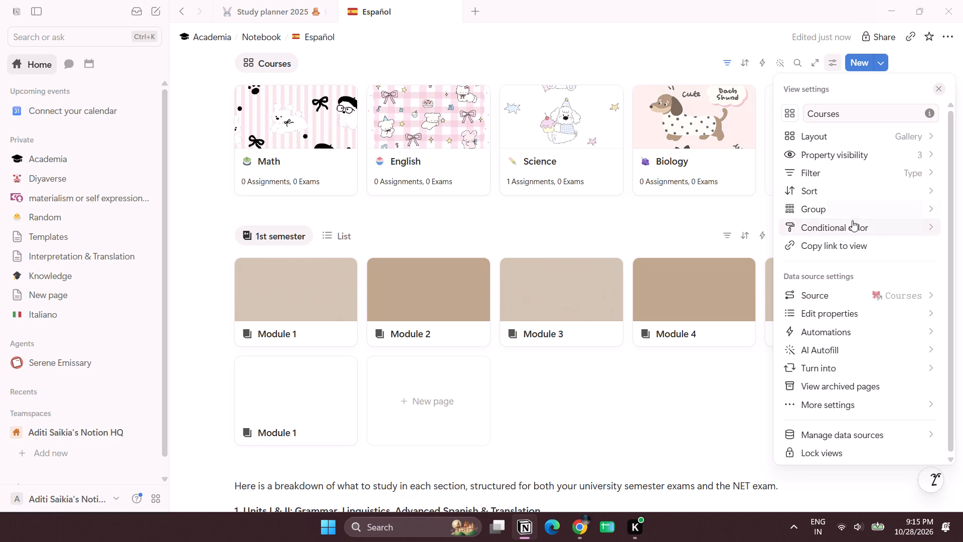
right_click(870, 289)
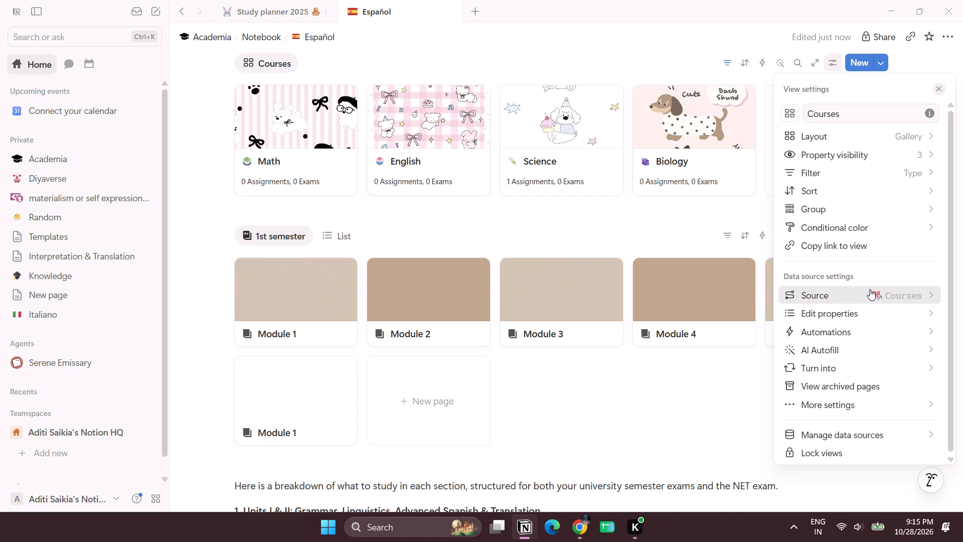
click(826, 405)
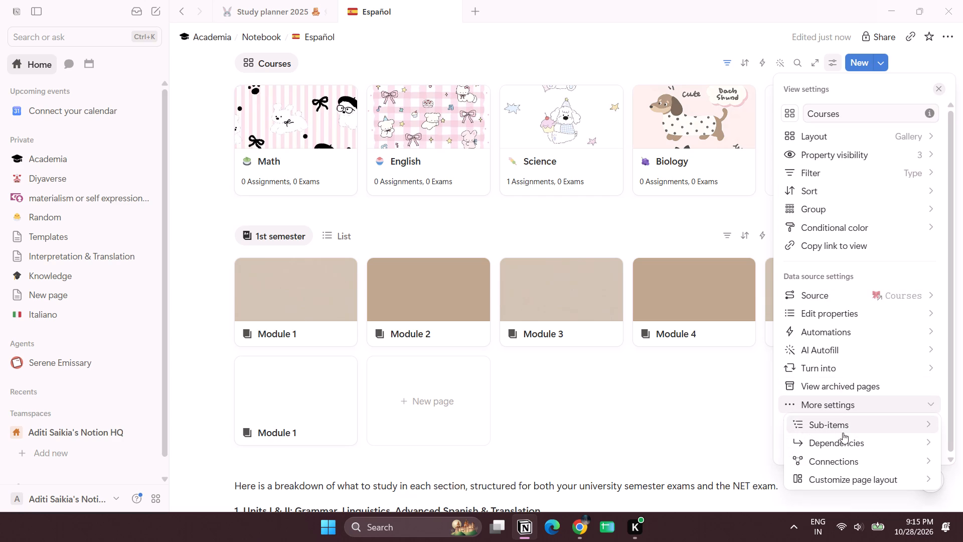
click(849, 397)
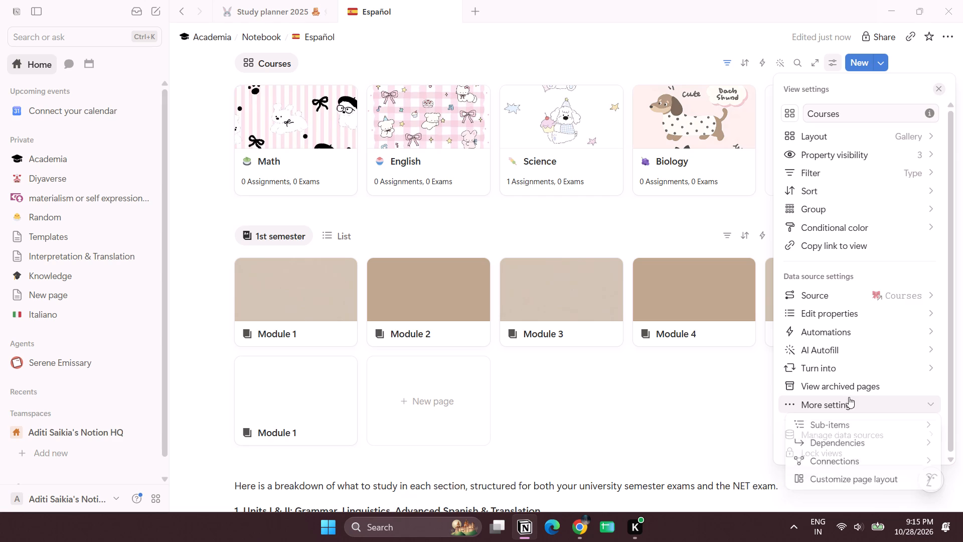
scroll(708, 339, up, 1)
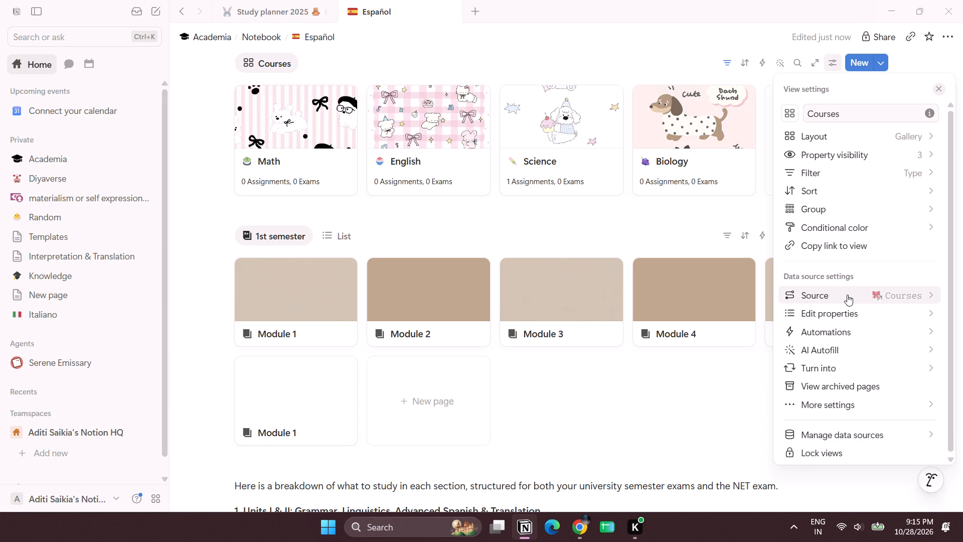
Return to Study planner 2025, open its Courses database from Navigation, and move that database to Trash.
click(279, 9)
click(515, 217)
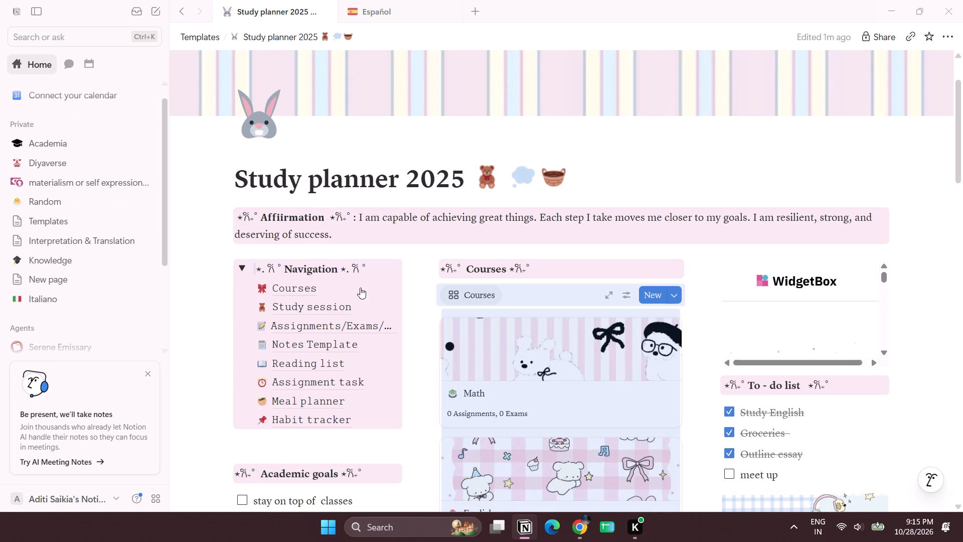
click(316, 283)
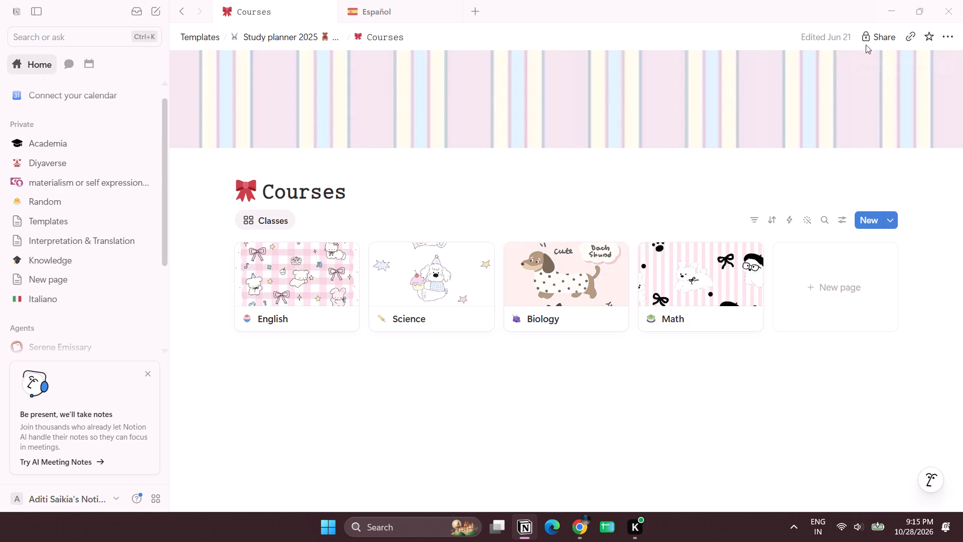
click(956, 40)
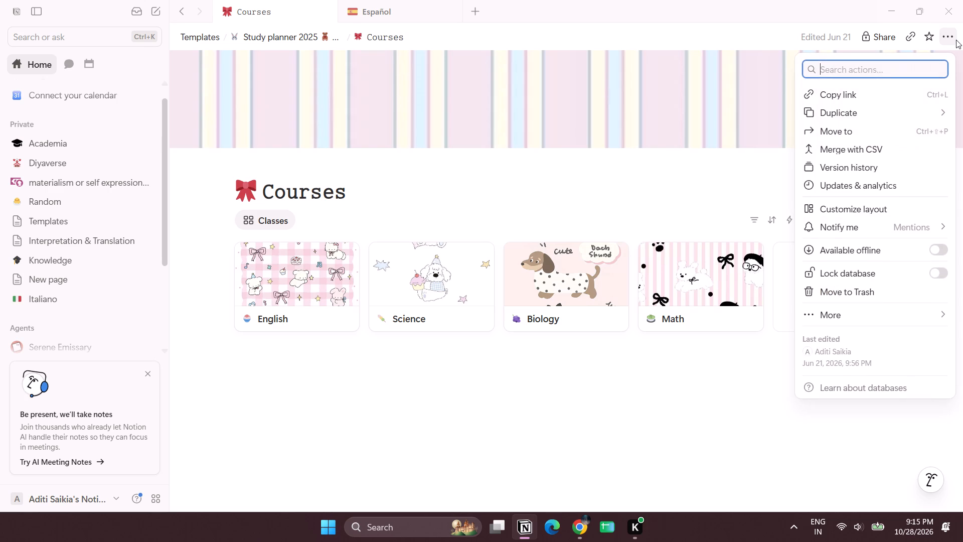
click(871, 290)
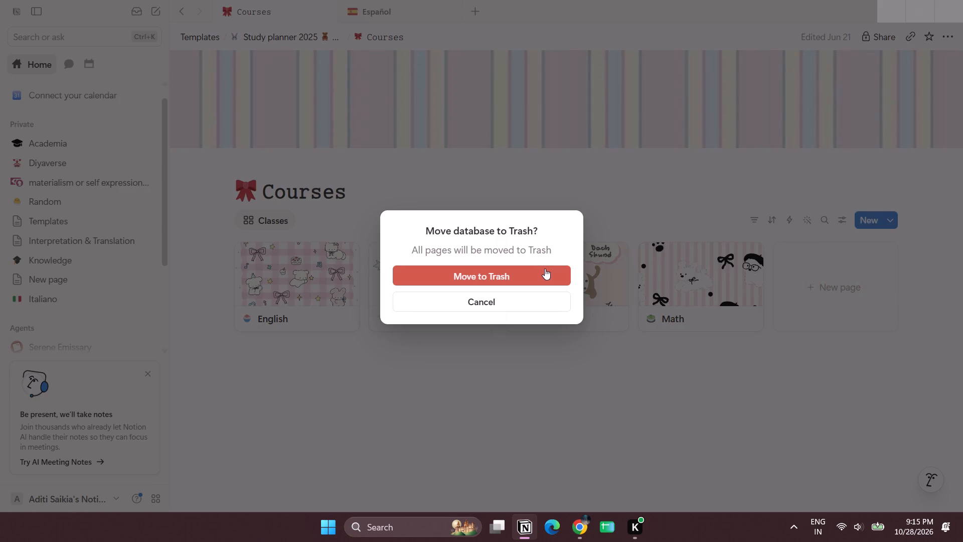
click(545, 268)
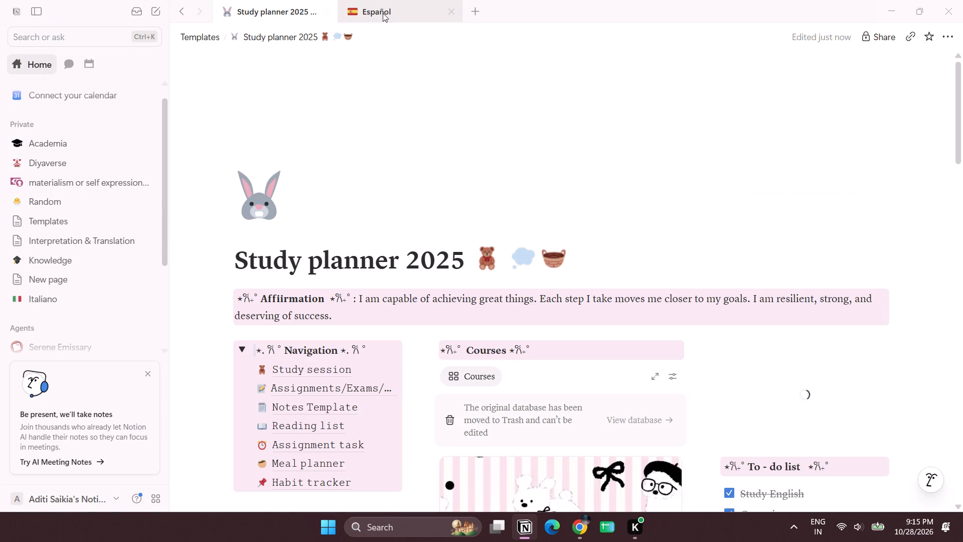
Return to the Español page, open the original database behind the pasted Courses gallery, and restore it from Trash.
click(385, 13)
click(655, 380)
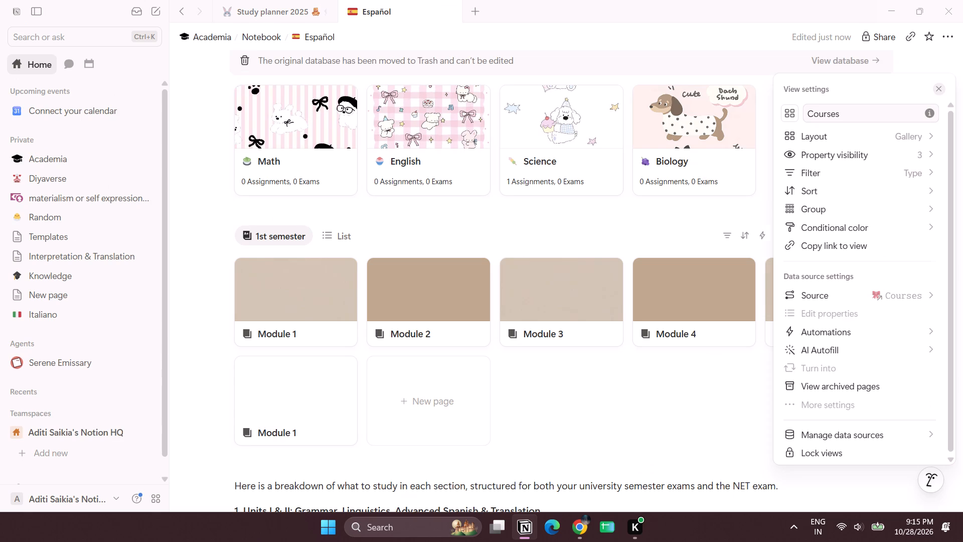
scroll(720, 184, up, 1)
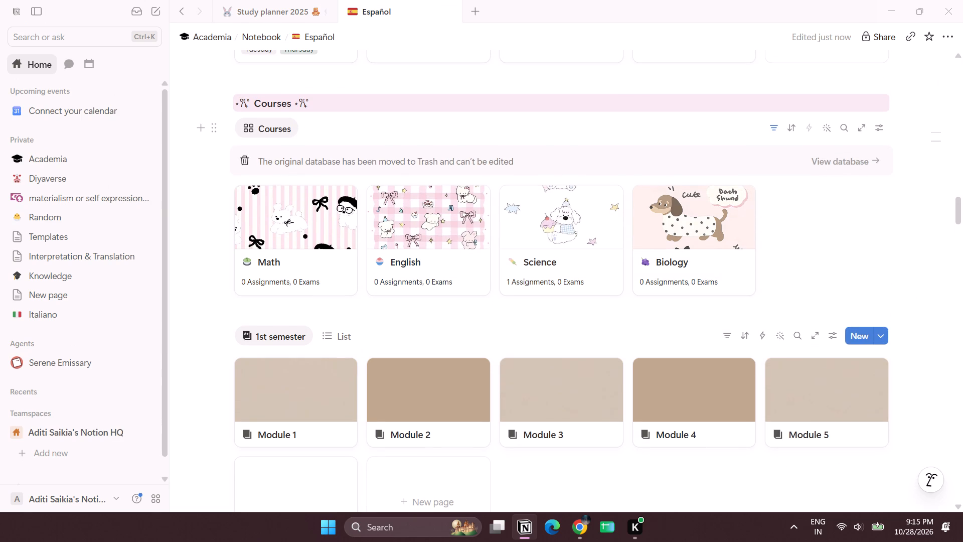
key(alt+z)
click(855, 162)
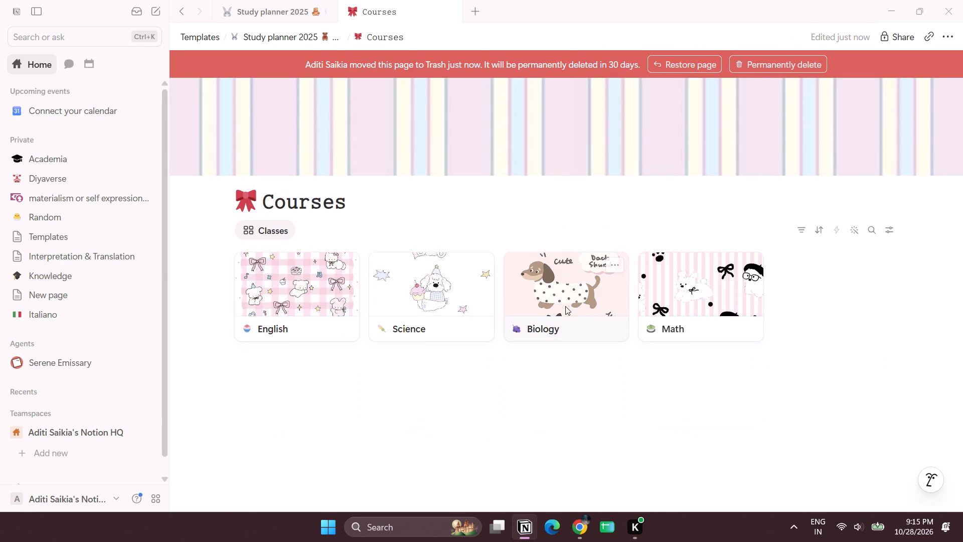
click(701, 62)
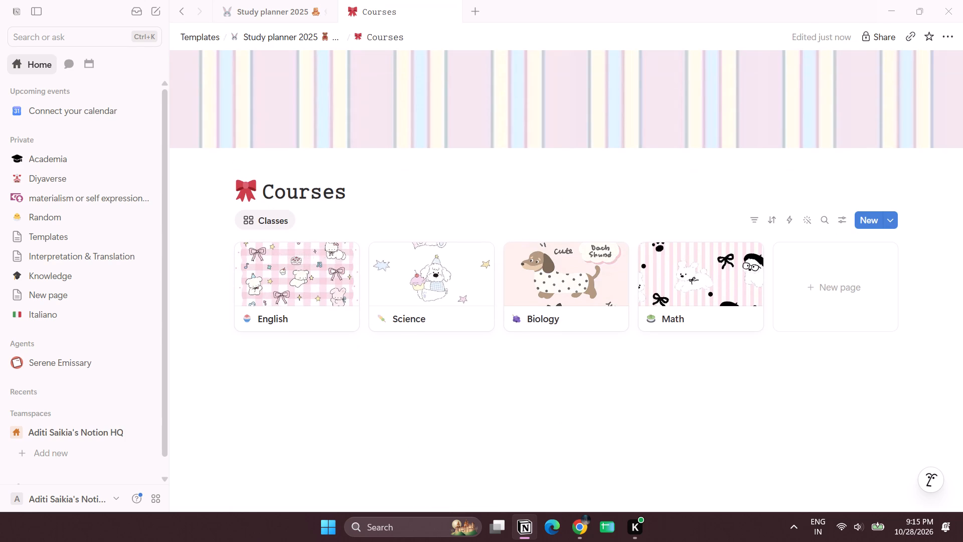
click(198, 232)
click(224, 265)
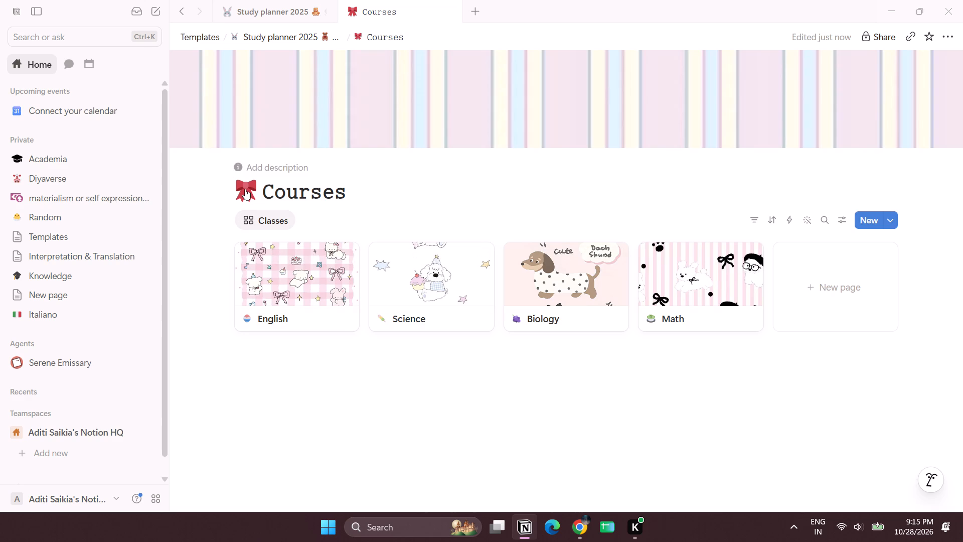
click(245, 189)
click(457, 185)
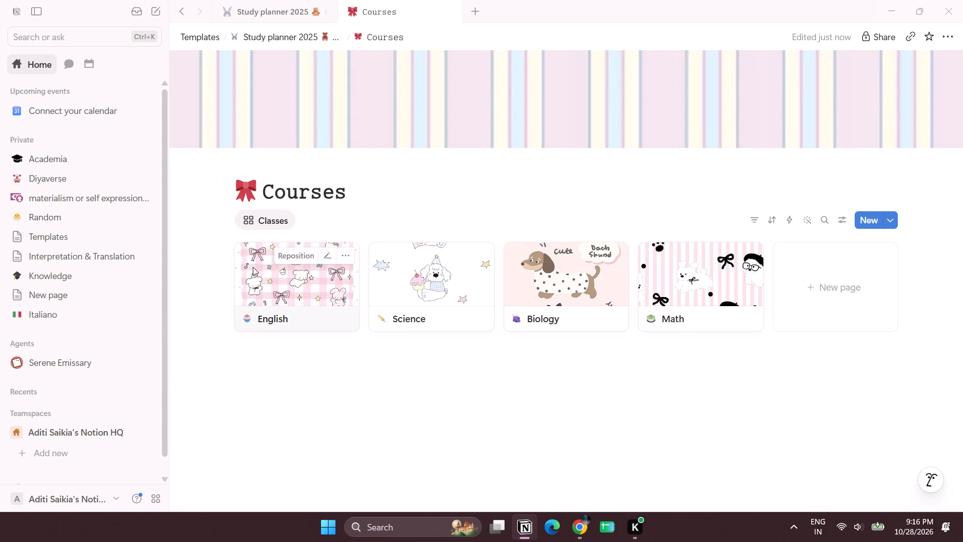
Examine the original Courses database's view settings, including its data source settings and further options.
click(839, 219)
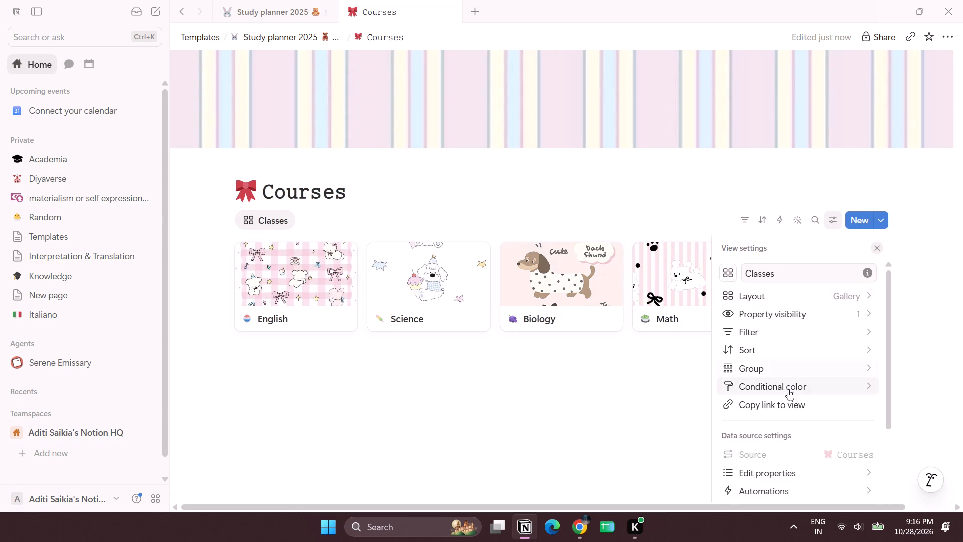
scroll(788, 389, down, 6)
scroll(788, 389, up, 5)
scroll(808, 329, down, 3)
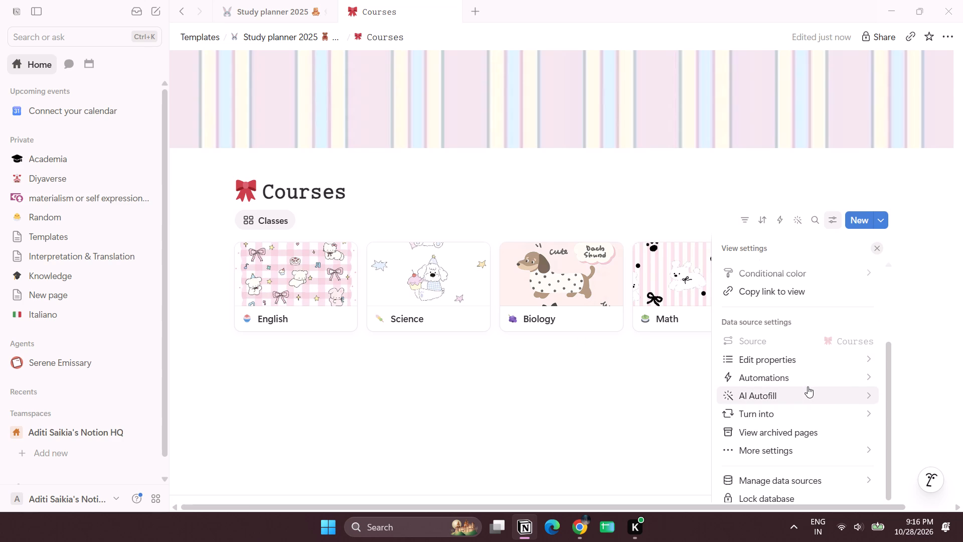
scroll(808, 386, down, 1)
click(786, 446)
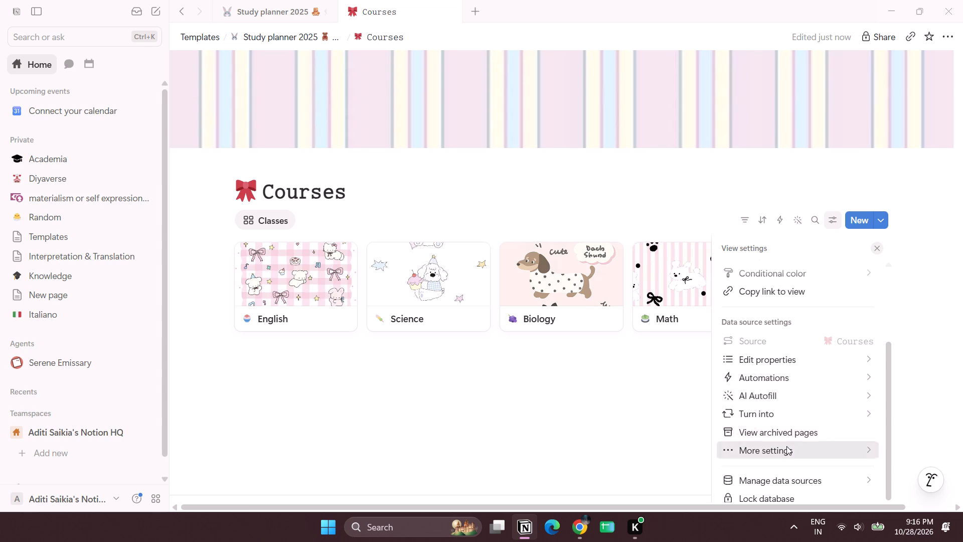
click(786, 446)
scroll(786, 446, down, 2)
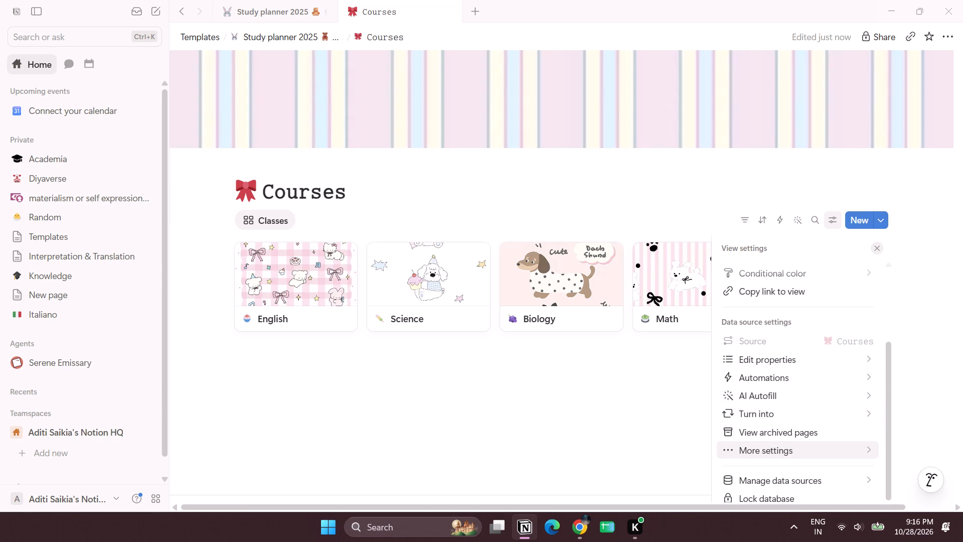
click(447, 431)
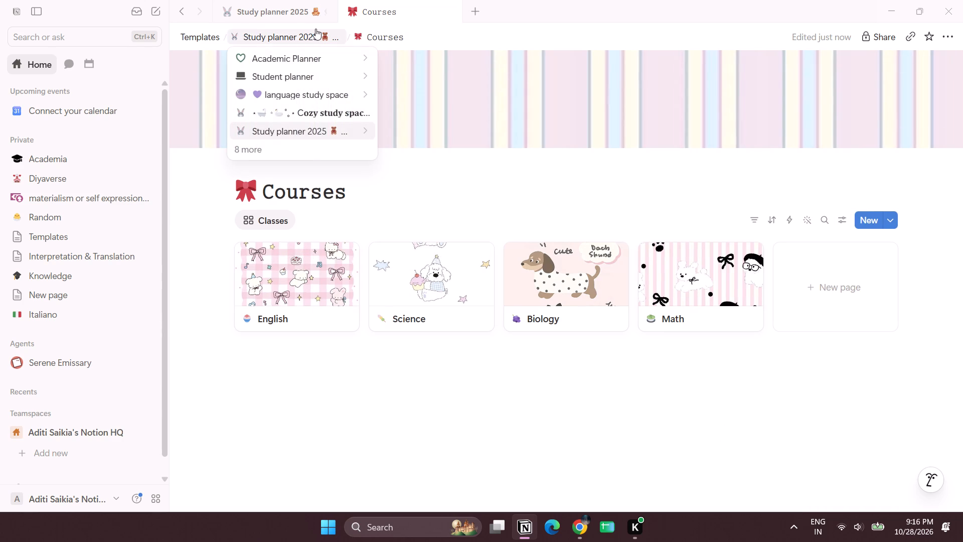
Return to Study planner 2025 and turn the Courses database under Navigation into an inline database.
click(315, 29)
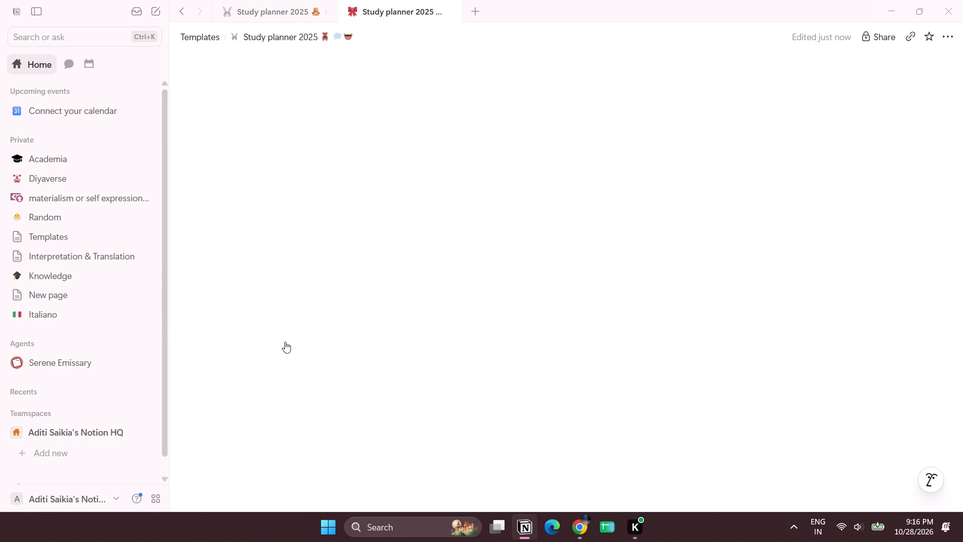
scroll(298, 367, down, 1)
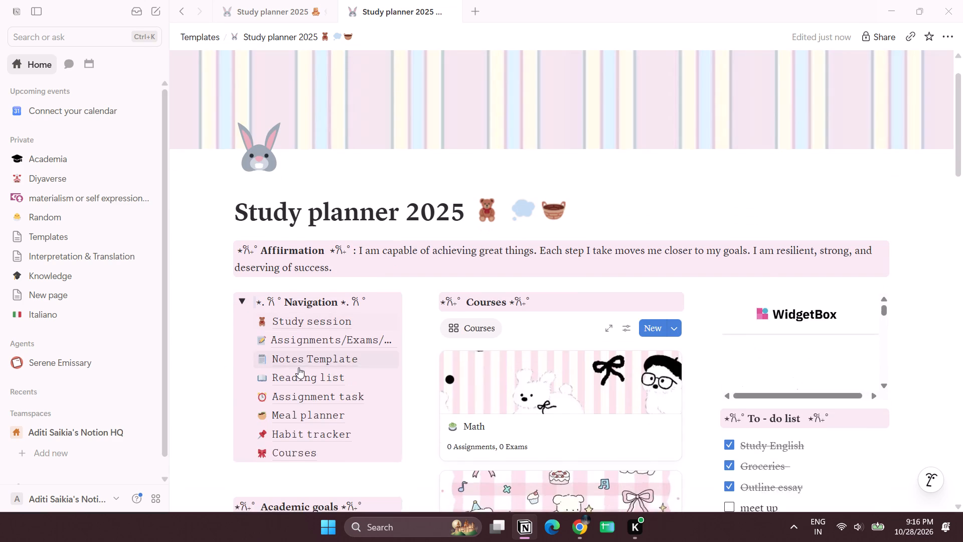
scroll(298, 367, down, 1)
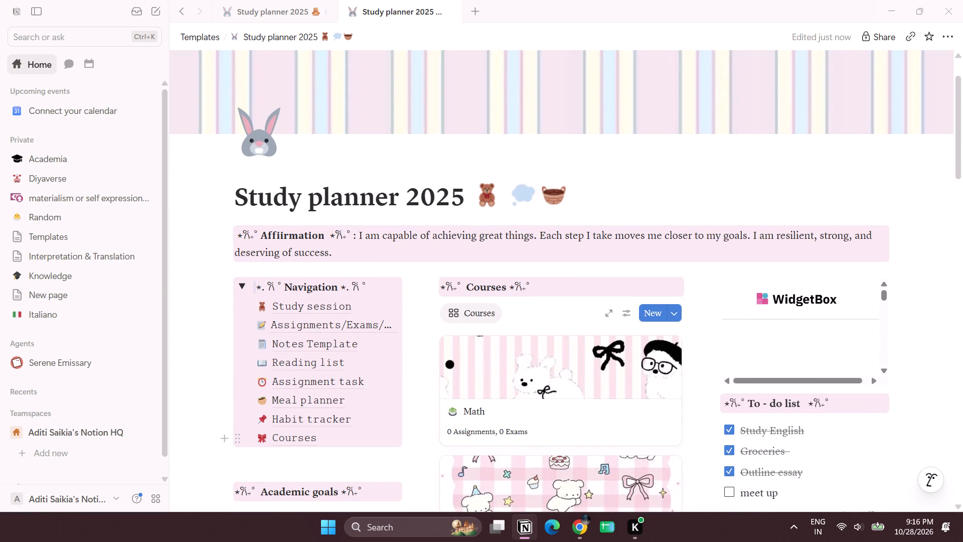
click(240, 439)
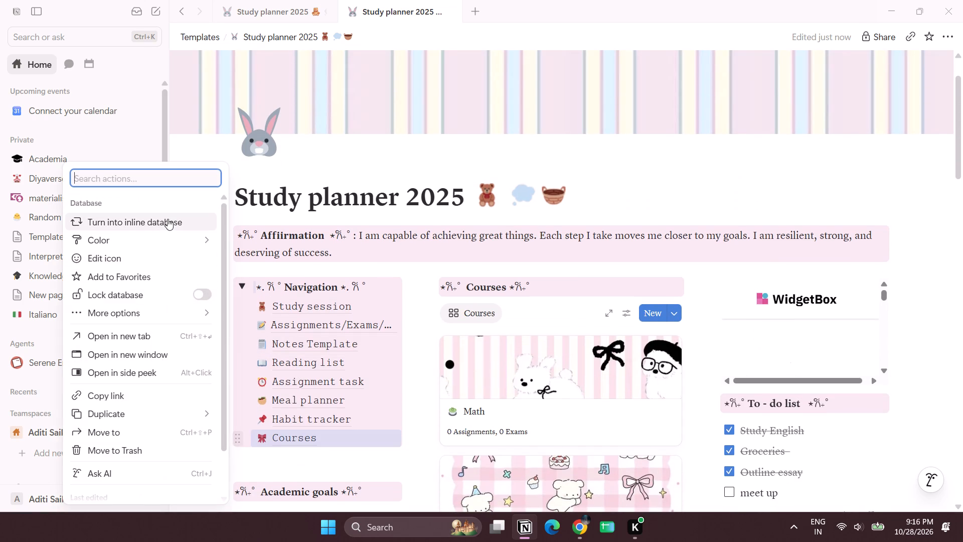
click(168, 219)
Copy the inline Classes gallery from the Navigation section of Study planner 2025.
scroll(324, 394, down, 2)
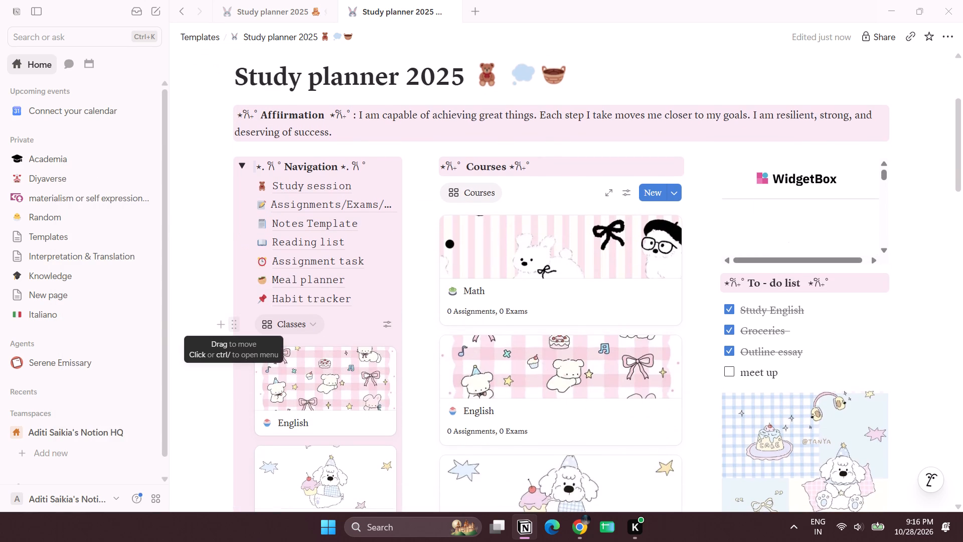
click(234, 324)
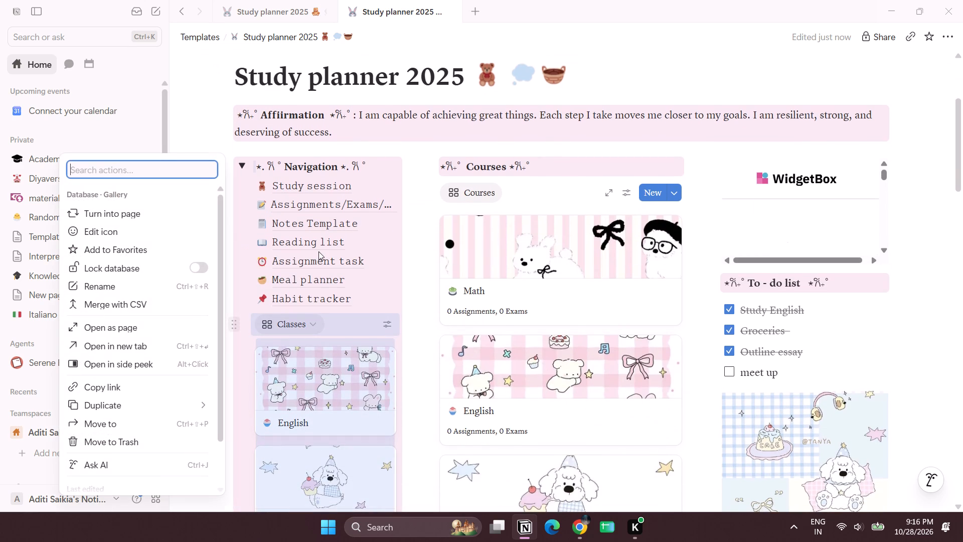
key(ctrl+c)
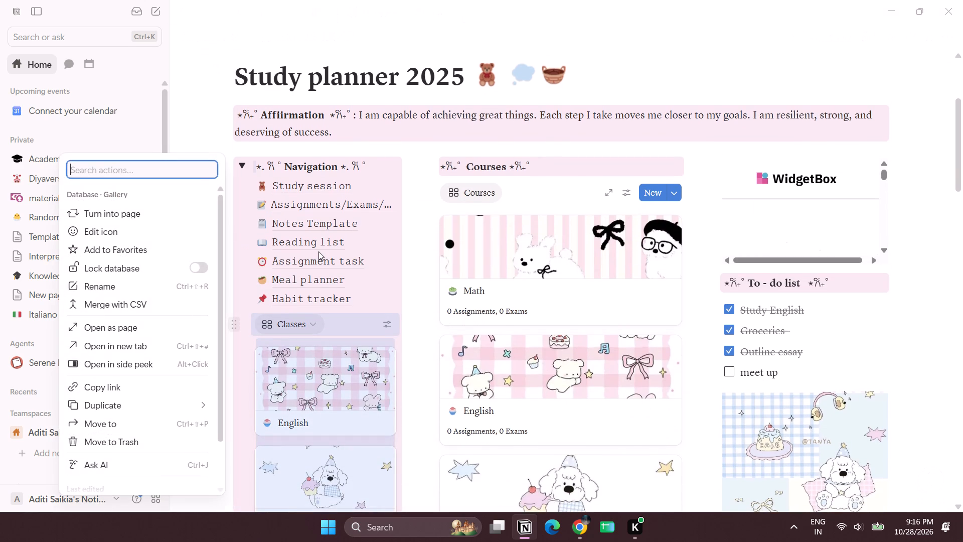
click(272, 15)
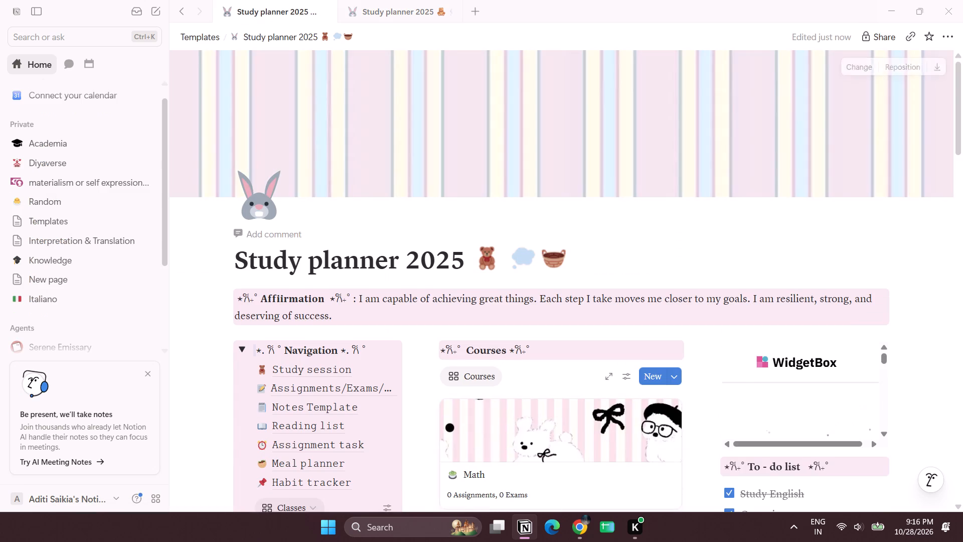
scroll(514, 269, down, 2)
click(387, 11)
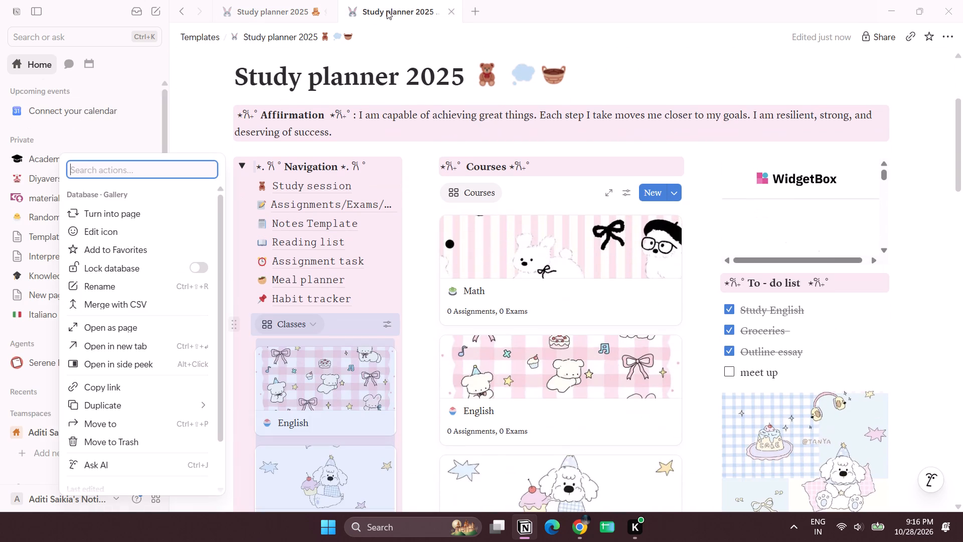
click(194, 104)
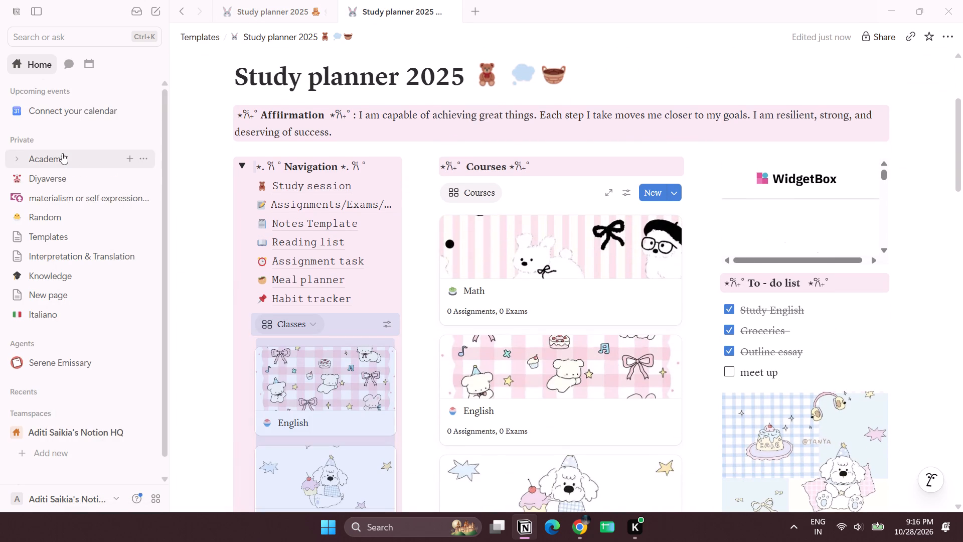
Open the Español page from Academia as a full page and move its pasted Courses gallery to Trash.
click(62, 153)
scroll(535, 279, down, 2)
click(501, 403)
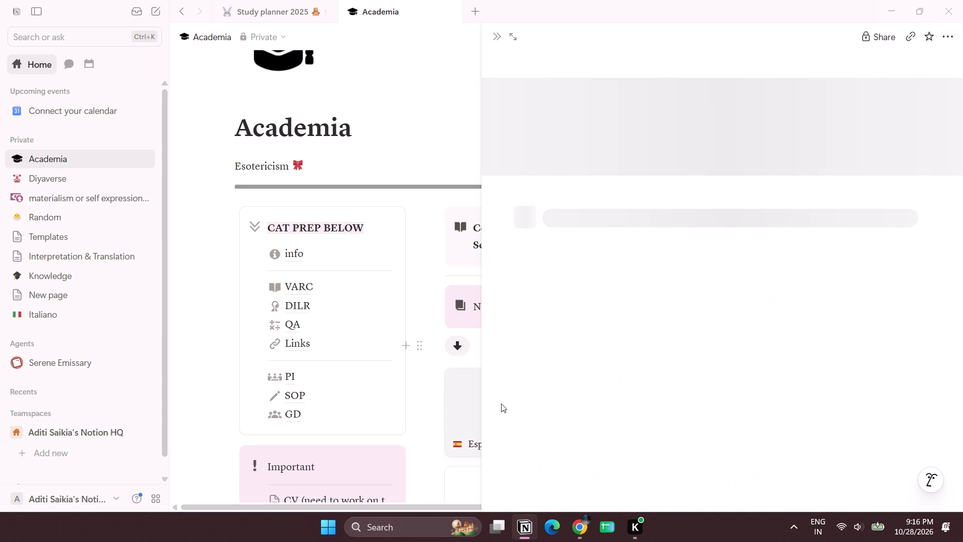
scroll(704, 379, down, 10)
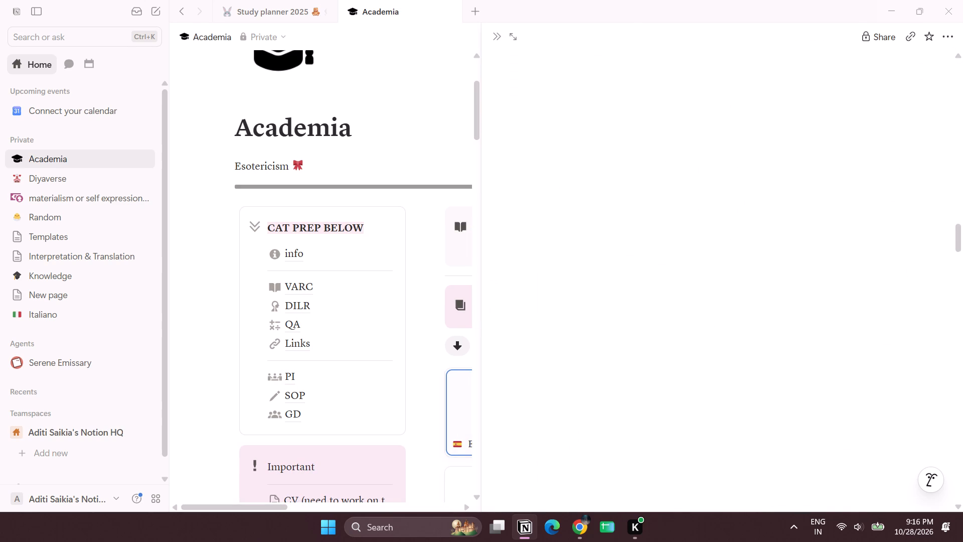
click(515, 35)
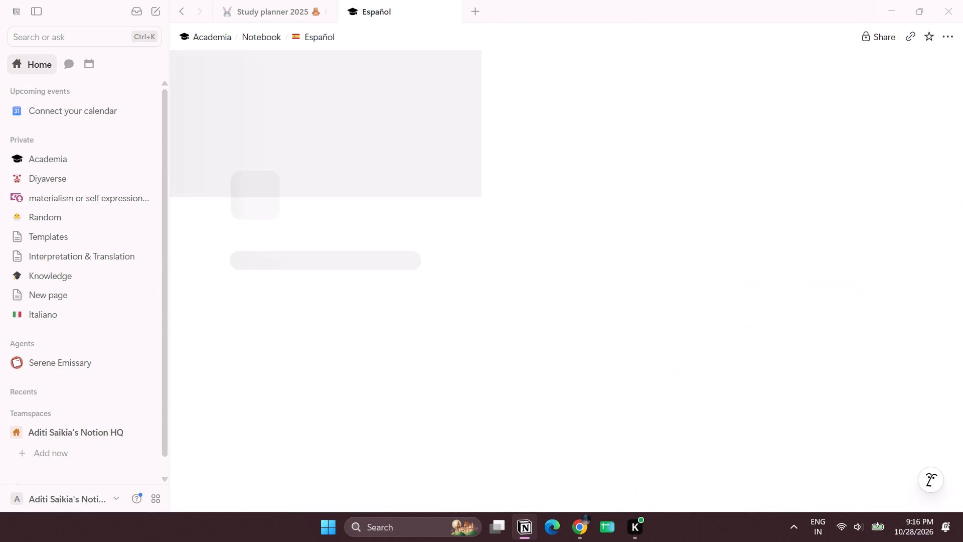
scroll(482, 235, down, 11)
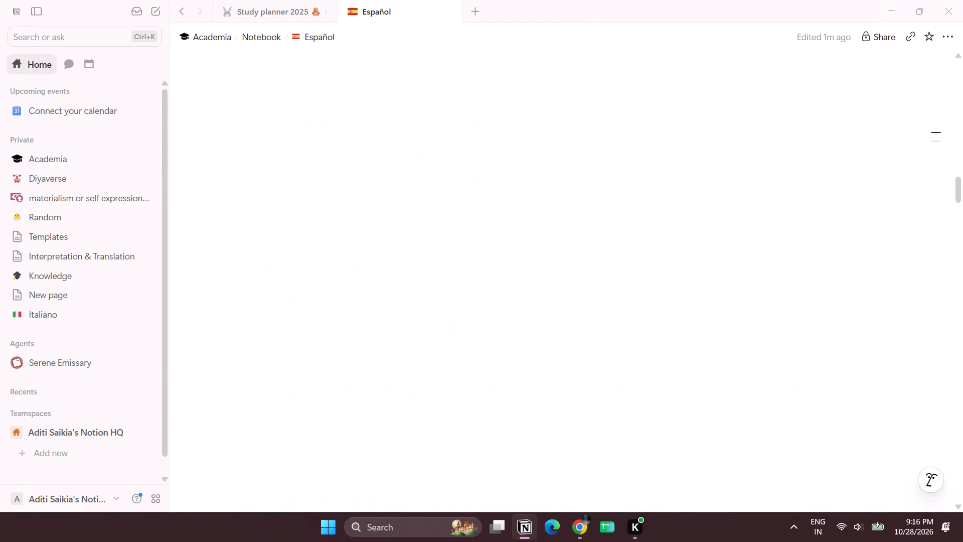
scroll(482, 235, up, 4)
scroll(482, 235, down, 2)
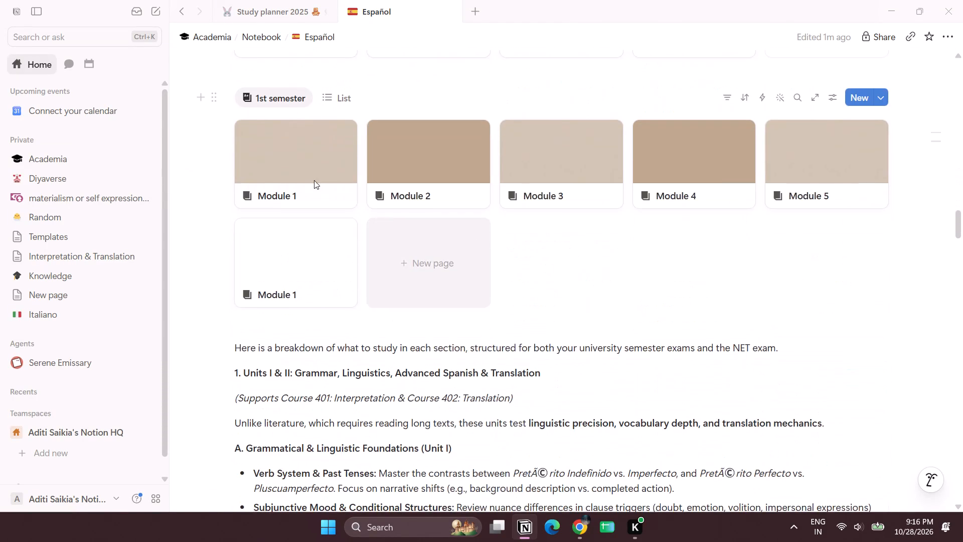
scroll(314, 180, up, 2)
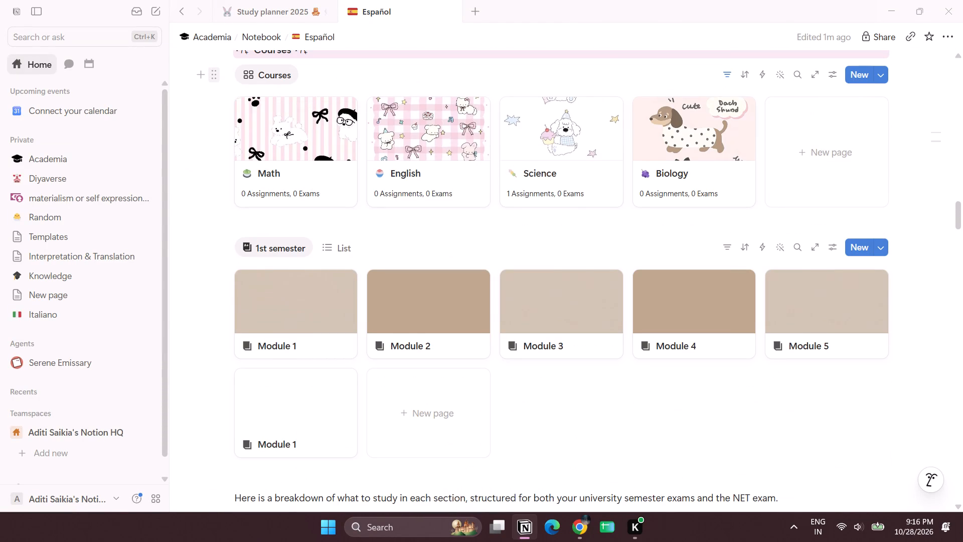
click(215, 76)
click(132, 308)
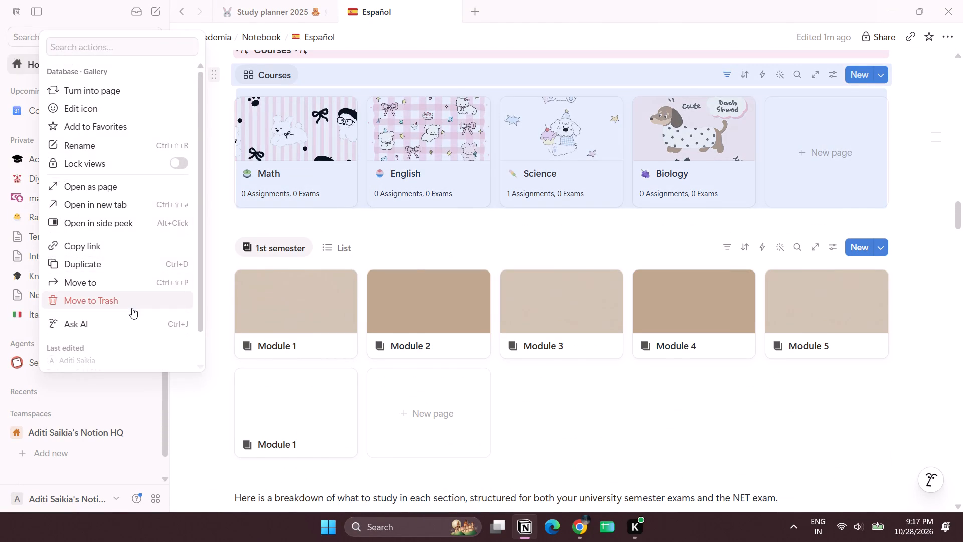
Add blank lines below the Courses heading and paste the copied Classes gallery directly under the heading.
click(267, 65)
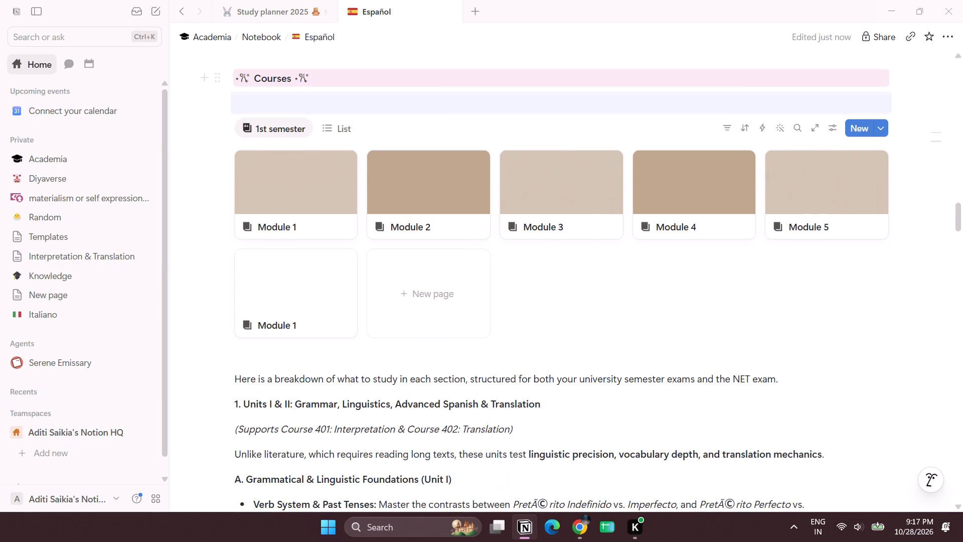
click(274, 103)
key(Return)
key(Return)
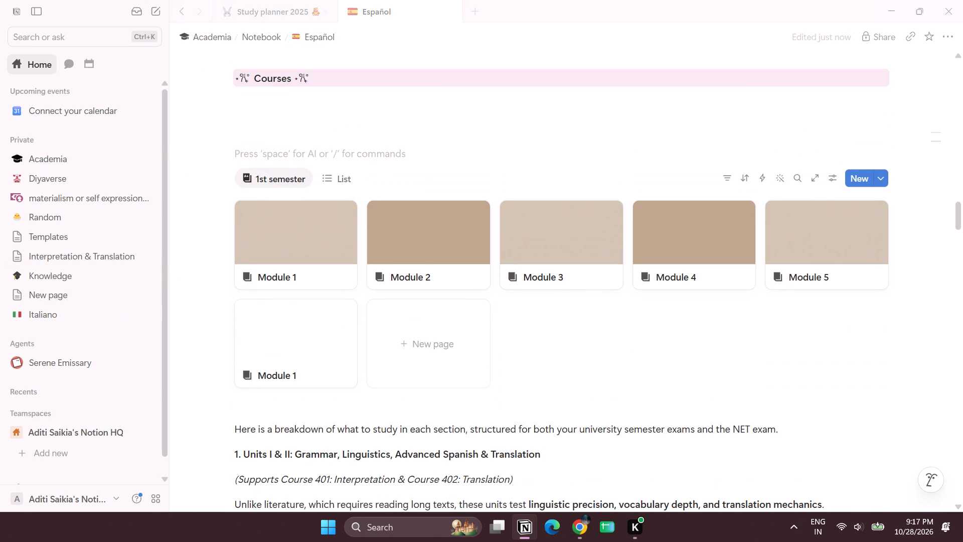
click(275, 97)
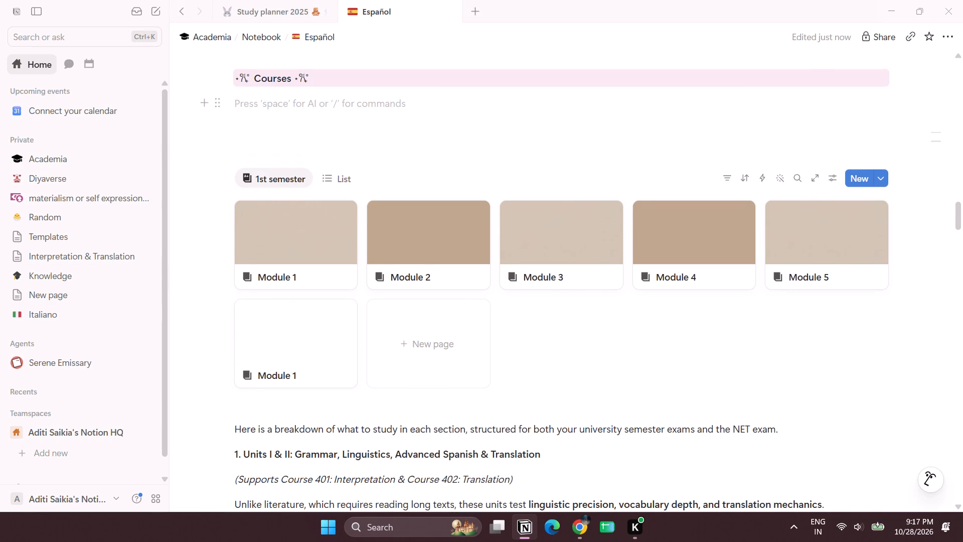
key(ctrl+v)
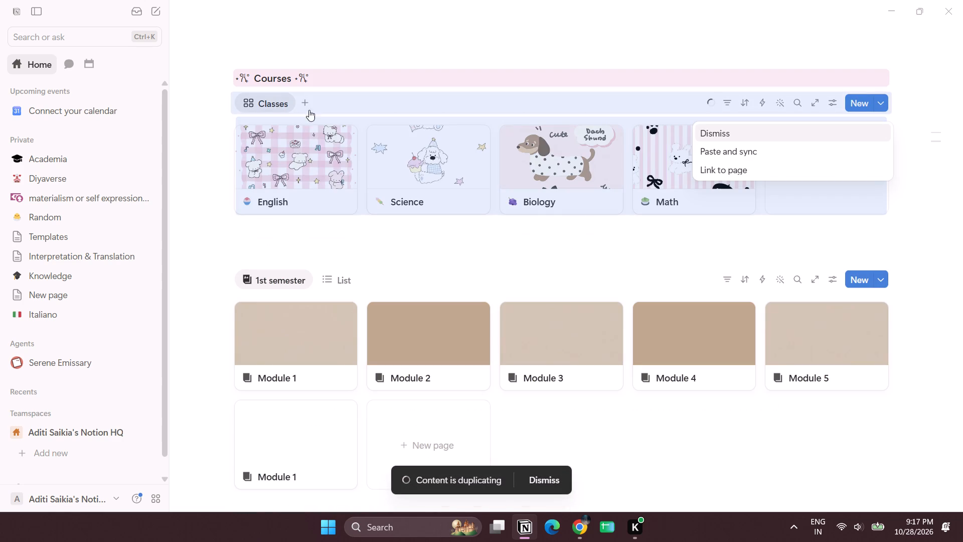
click(552, 223)
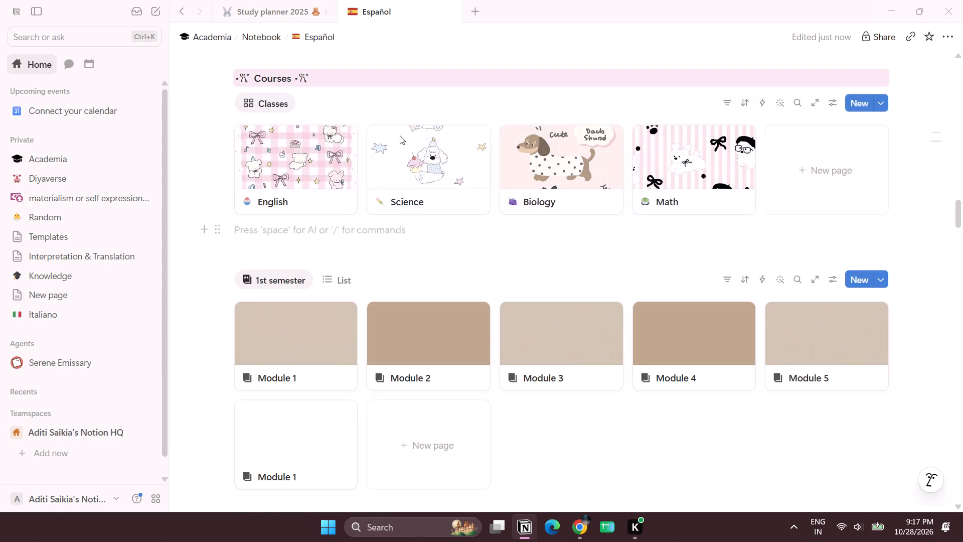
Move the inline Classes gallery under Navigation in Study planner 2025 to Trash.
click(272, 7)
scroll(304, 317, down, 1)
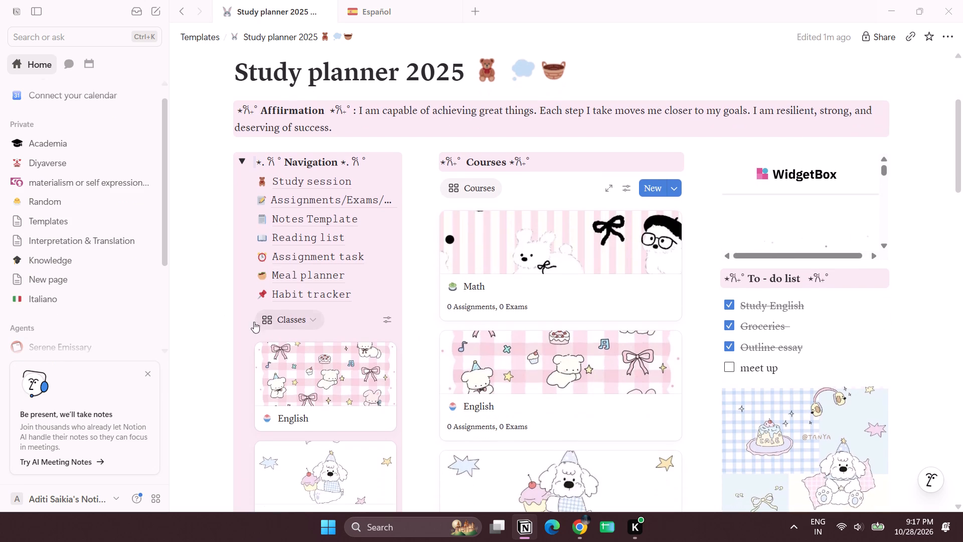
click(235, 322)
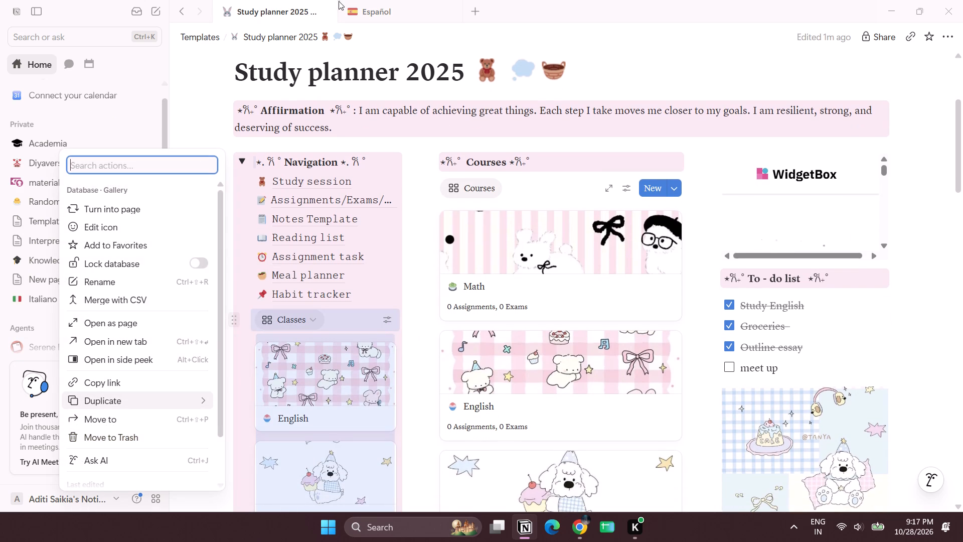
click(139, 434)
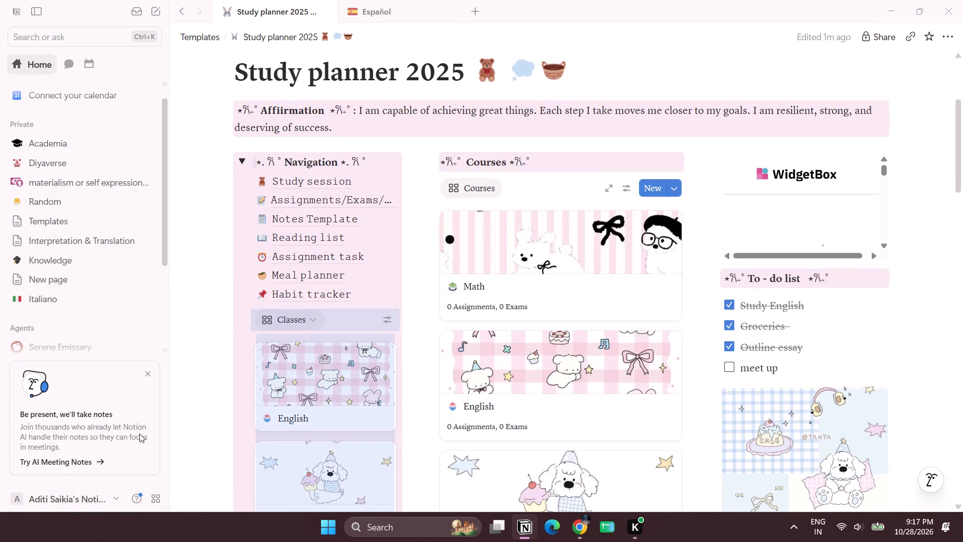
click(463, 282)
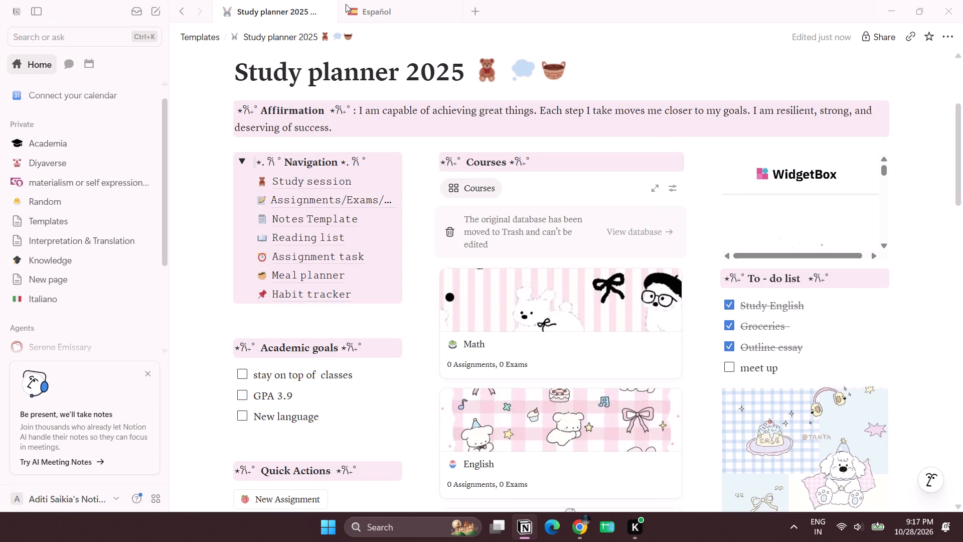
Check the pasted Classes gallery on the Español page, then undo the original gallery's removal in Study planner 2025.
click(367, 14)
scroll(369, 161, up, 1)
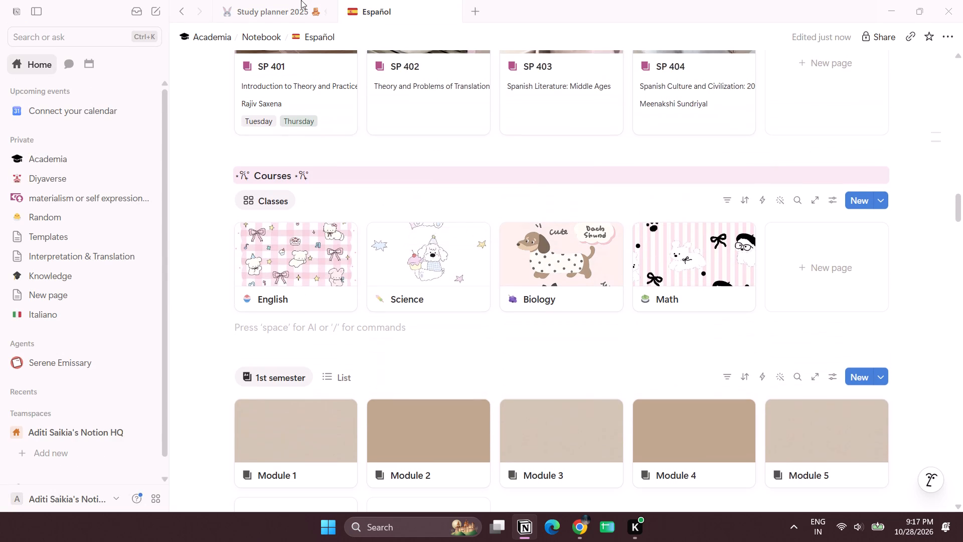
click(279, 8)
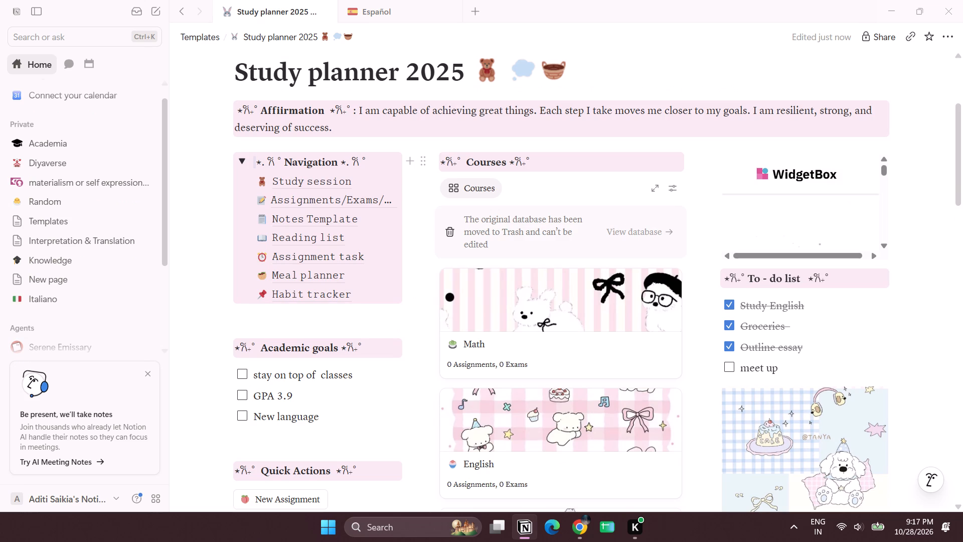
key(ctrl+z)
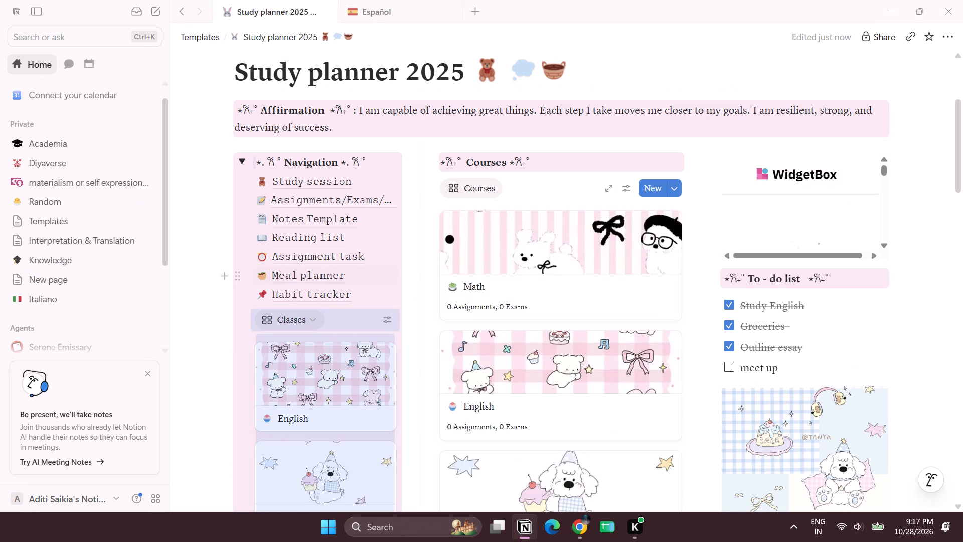
Move the Classes gallery from the Navigation toggle in Study planner 2025 to directly under the Courses heading.
drag(238, 324, 463, 226)
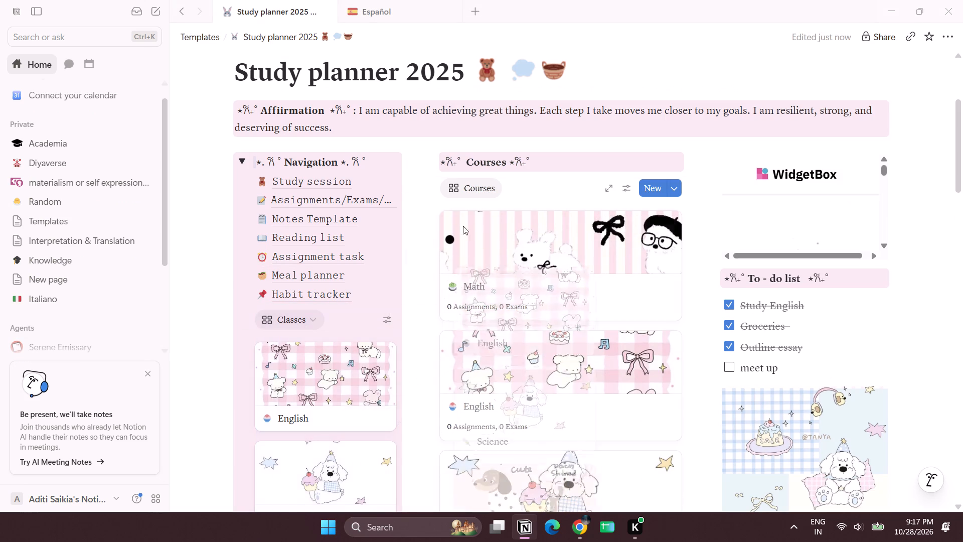
drag(463, 226, 504, 181)
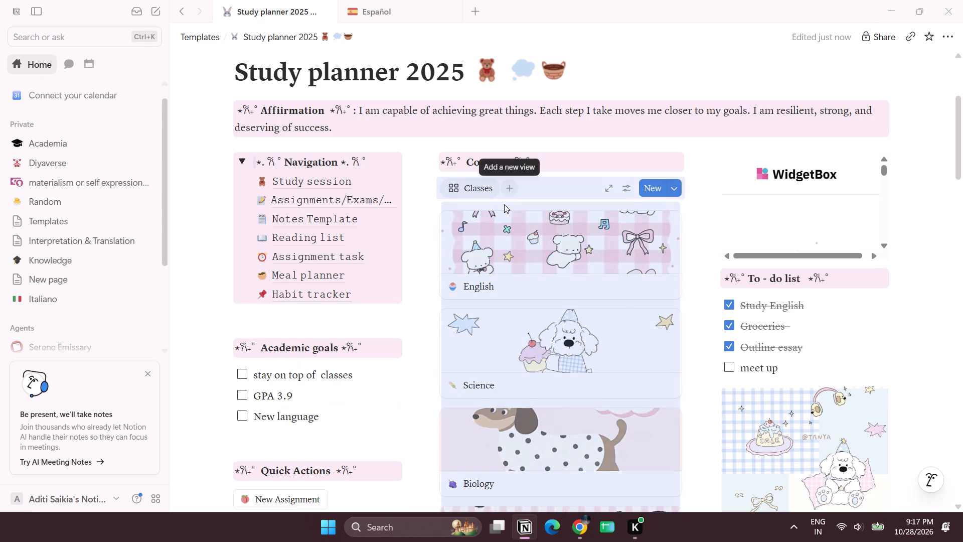
Move the older Courses gallery, below the relocated Classes gallery in Study planner 2025, to Trash.
scroll(515, 250, down, 4)
click(425, 229)
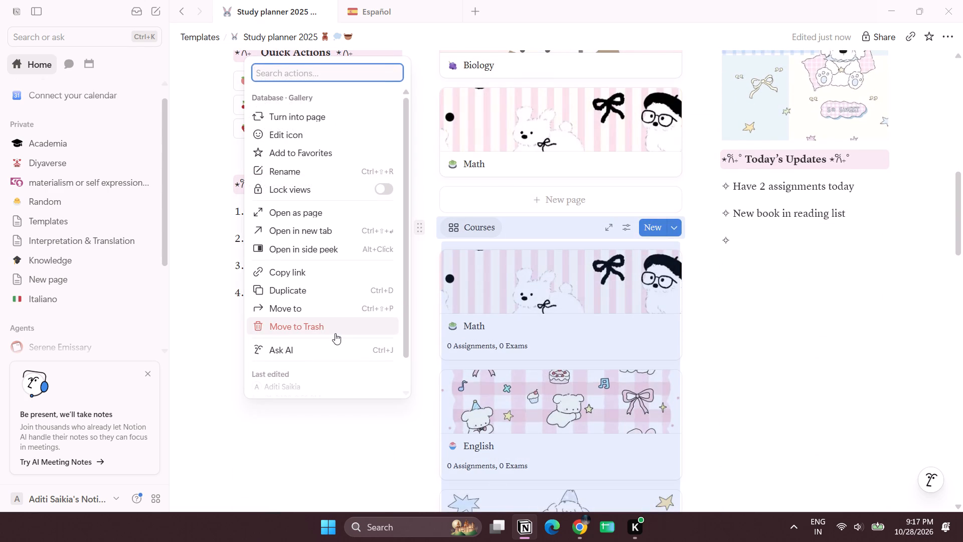
click(335, 333)
scroll(539, 264, up, 5)
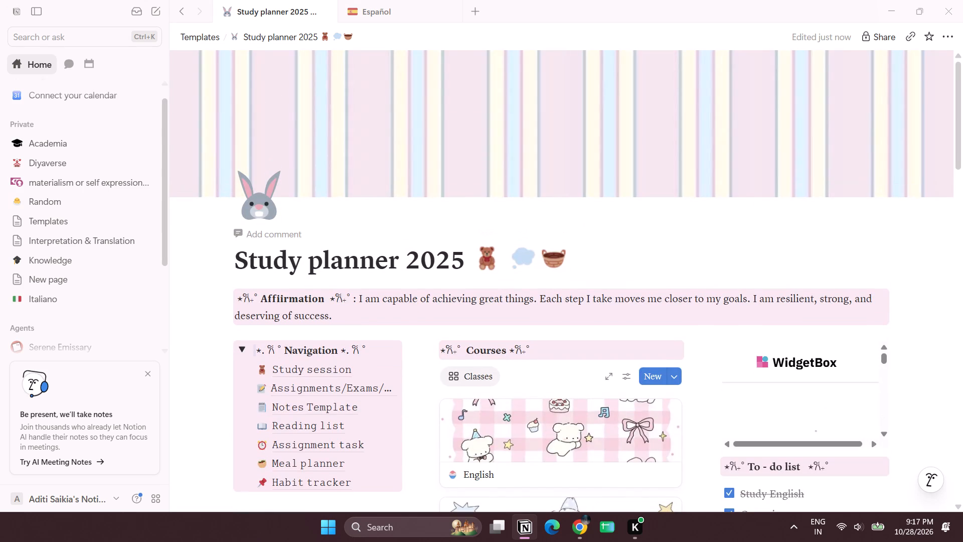
On the Español page, review the Classes gallery's properties and delete its Assignments/Exams/Events relation.
click(385, 5)
click(382, 10)
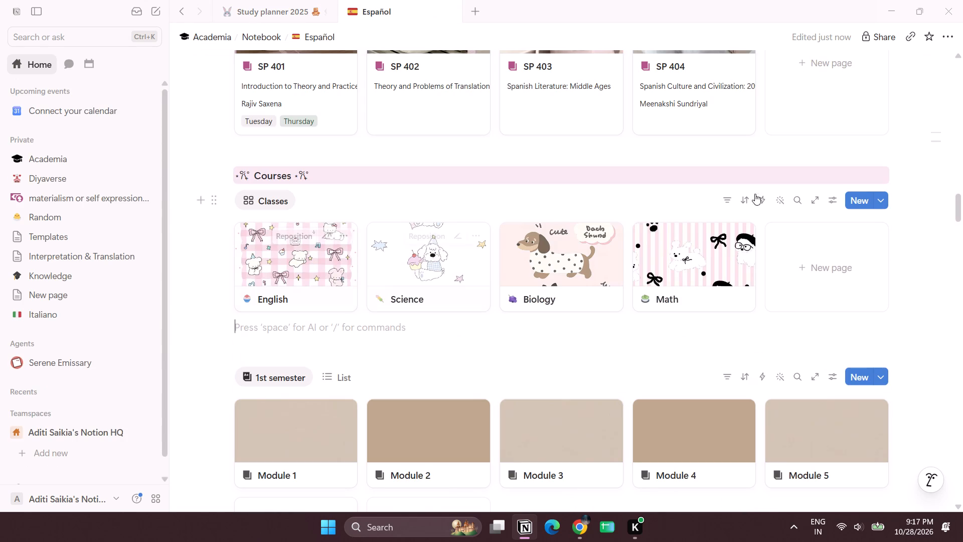
click(834, 199)
scroll(857, 340, down, 1)
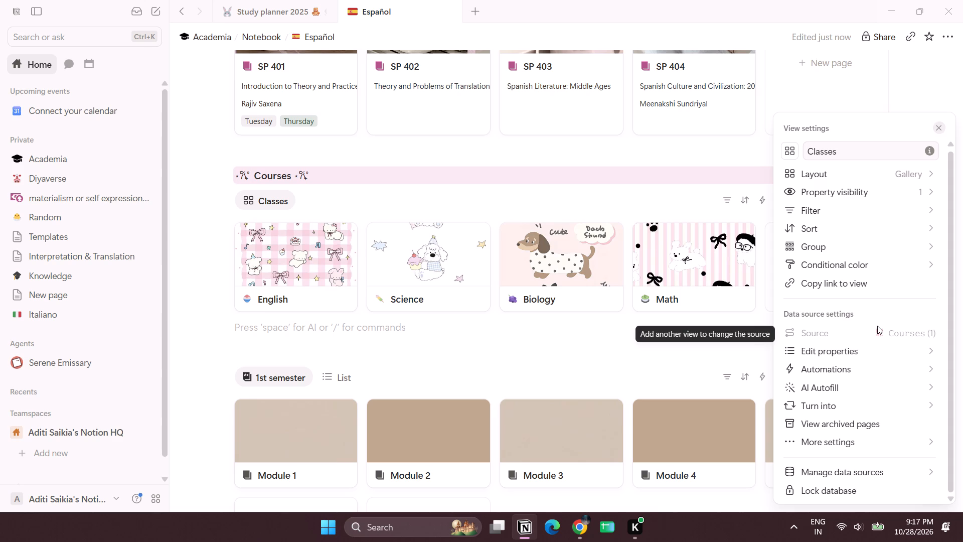
click(886, 331)
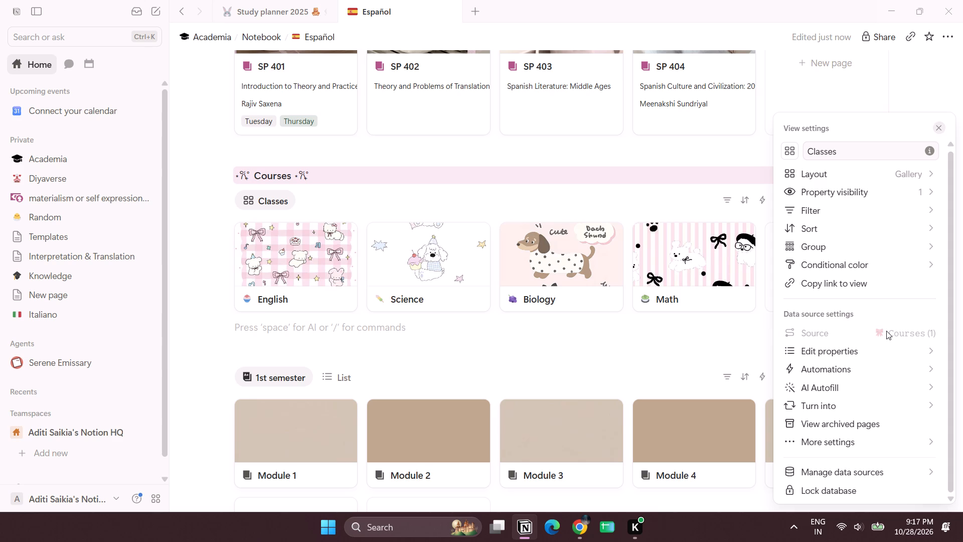
click(873, 346)
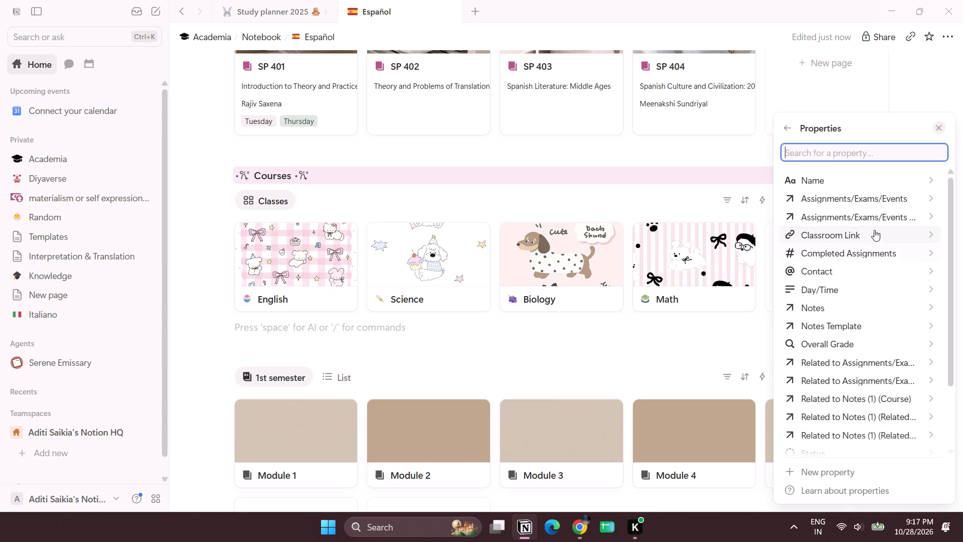
scroll(863, 307, down, 3)
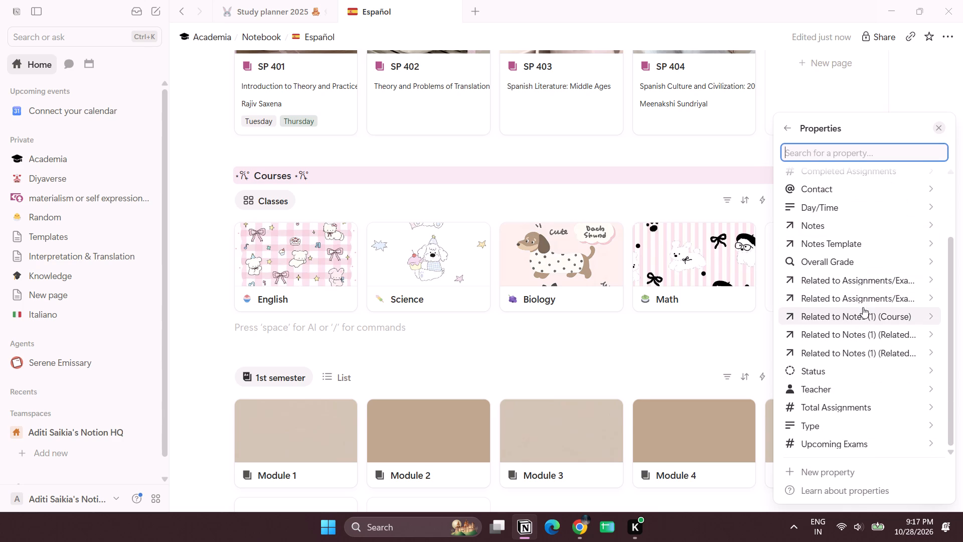
scroll(864, 402, down, 1)
scroll(868, 230, up, 2)
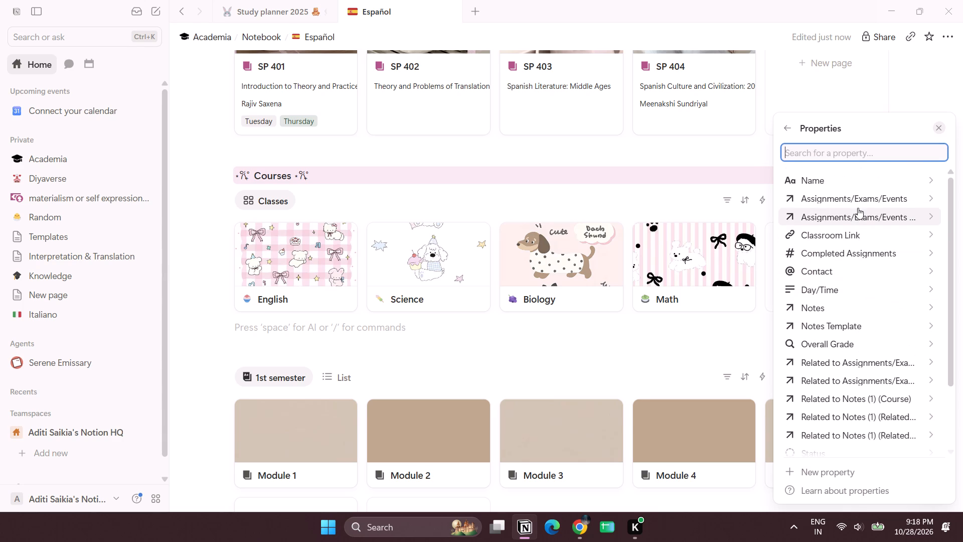
click(851, 198)
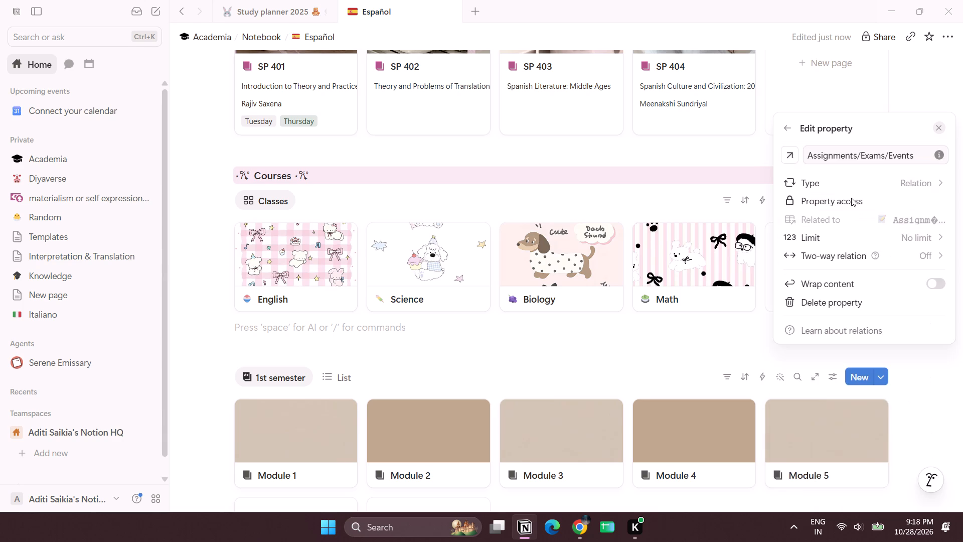
click(839, 395)
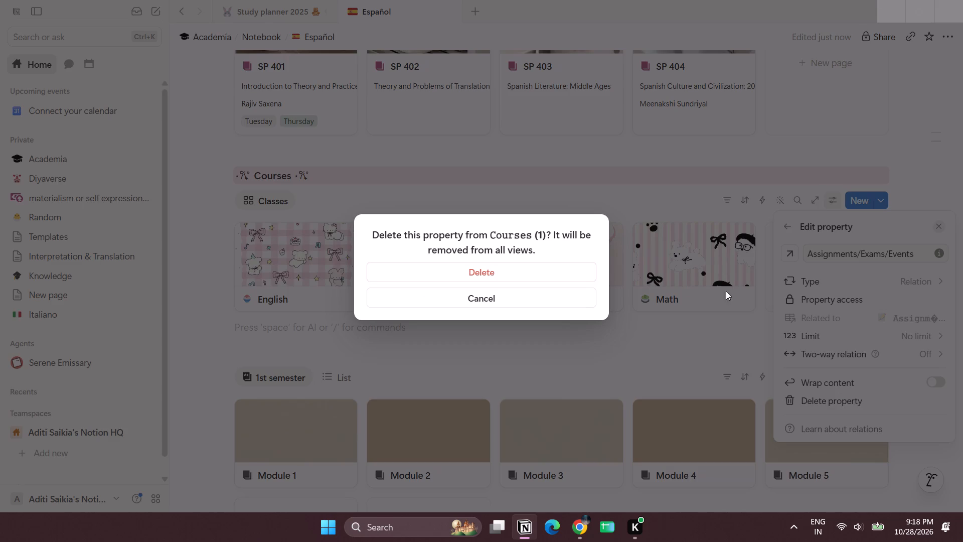
click(572, 277)
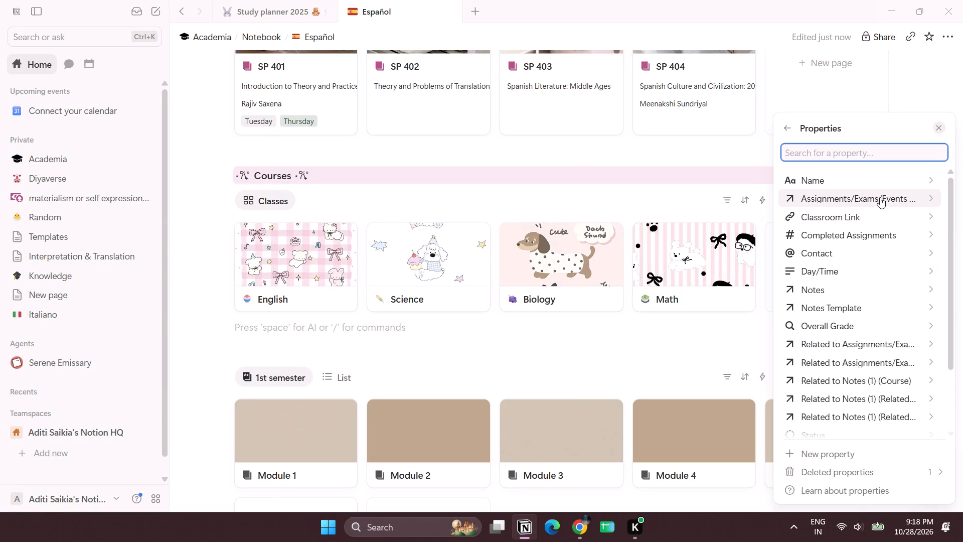
Delete the remaining Assignments/Exams/Events template relation and the Classroom Link property from the Classes gallery's data source.
click(880, 197)
click(829, 397)
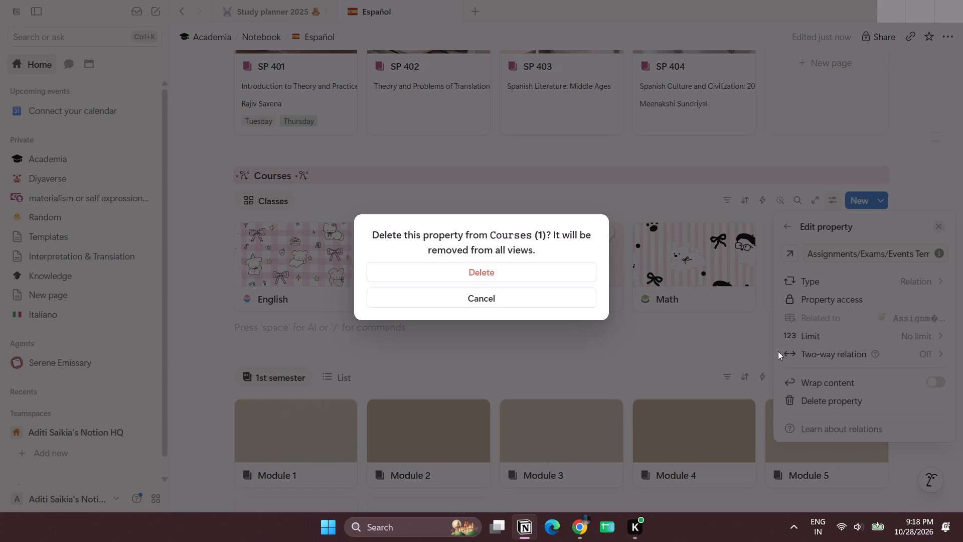
click(561, 267)
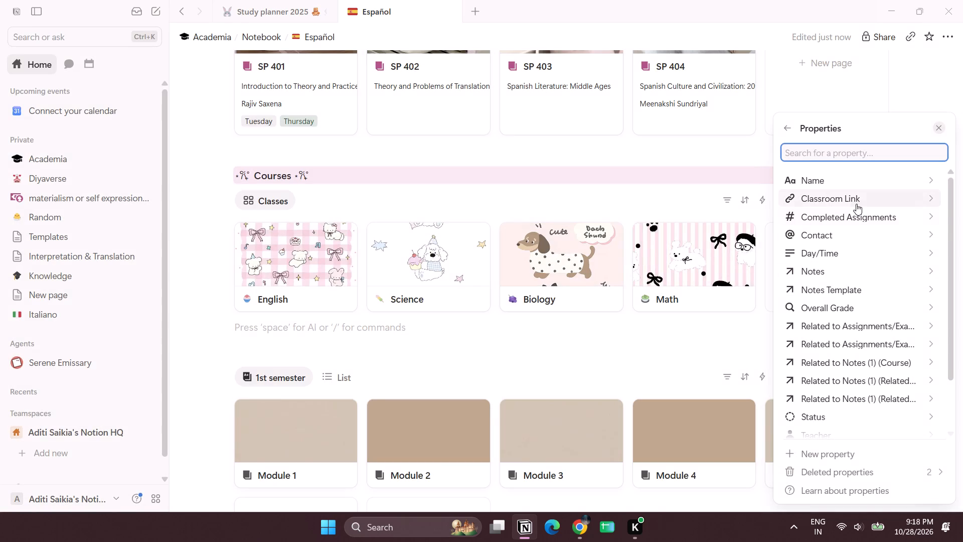
click(856, 204)
click(846, 380)
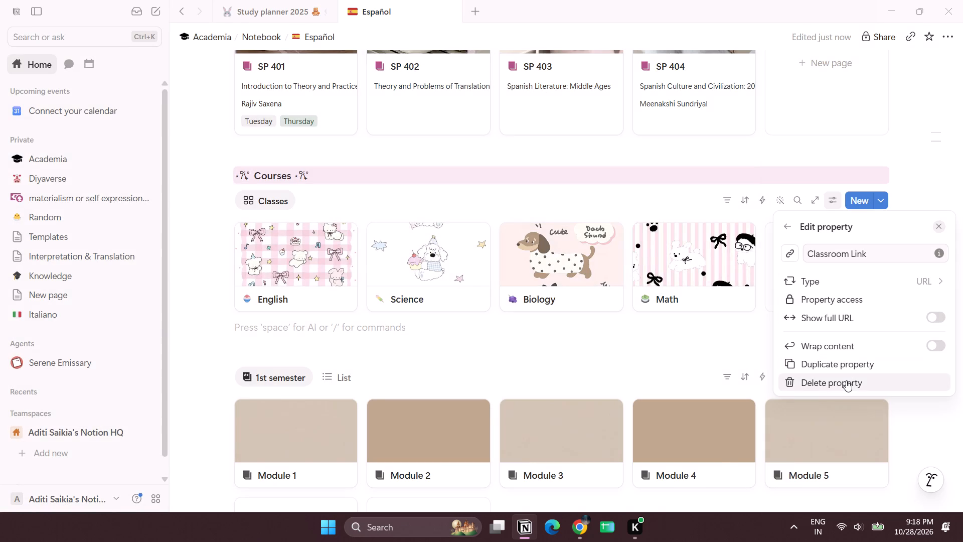
click(540, 270)
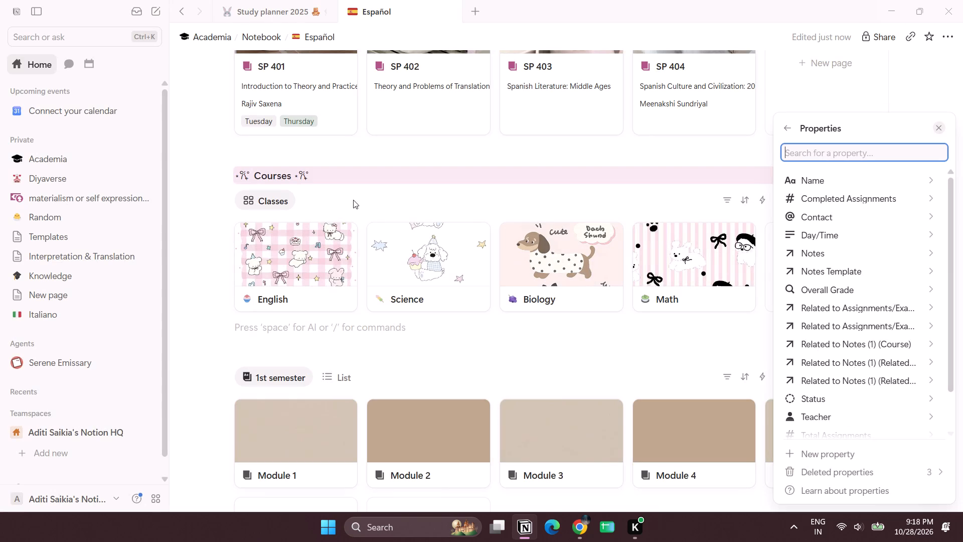
Rename the Classes gallery view on the Español page as Class.
click(786, 120)
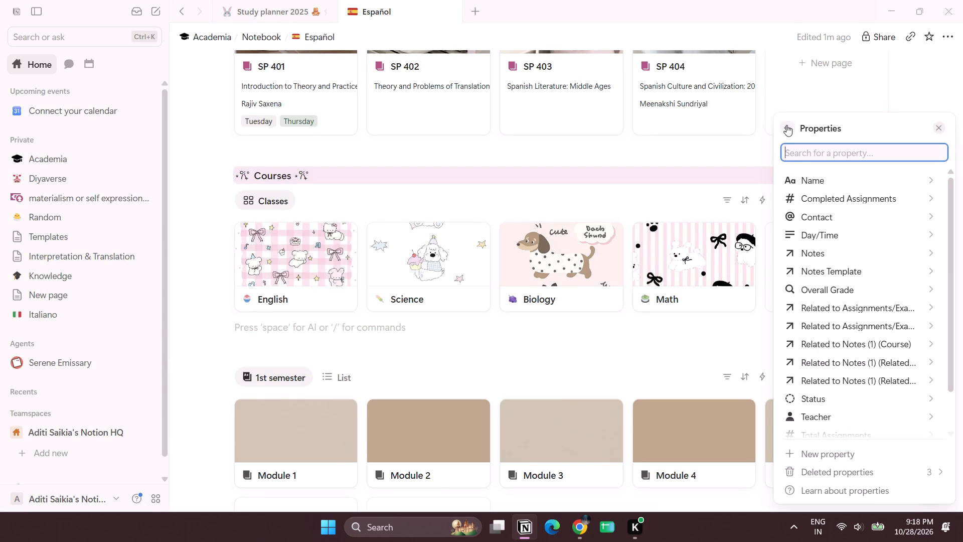
click(786, 125)
click(836, 151)
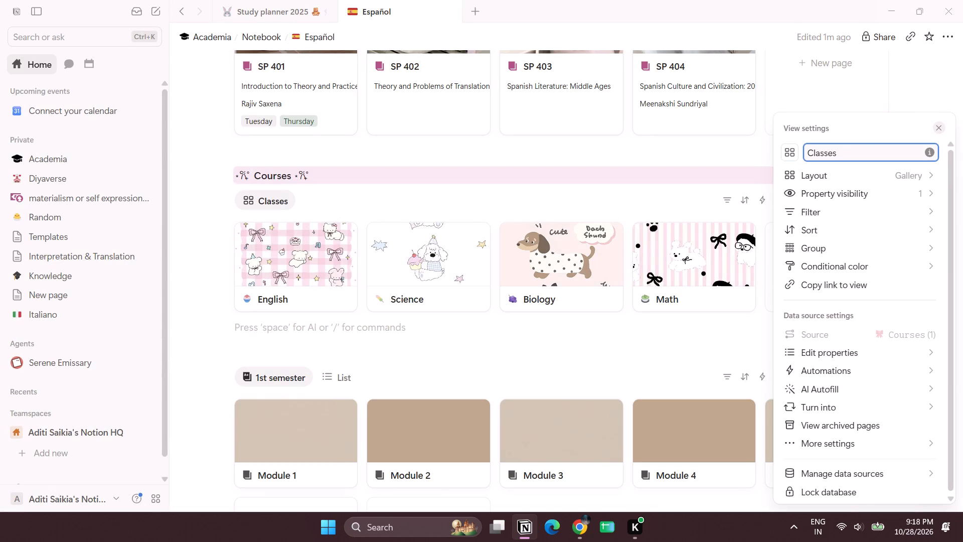
click(713, 166)
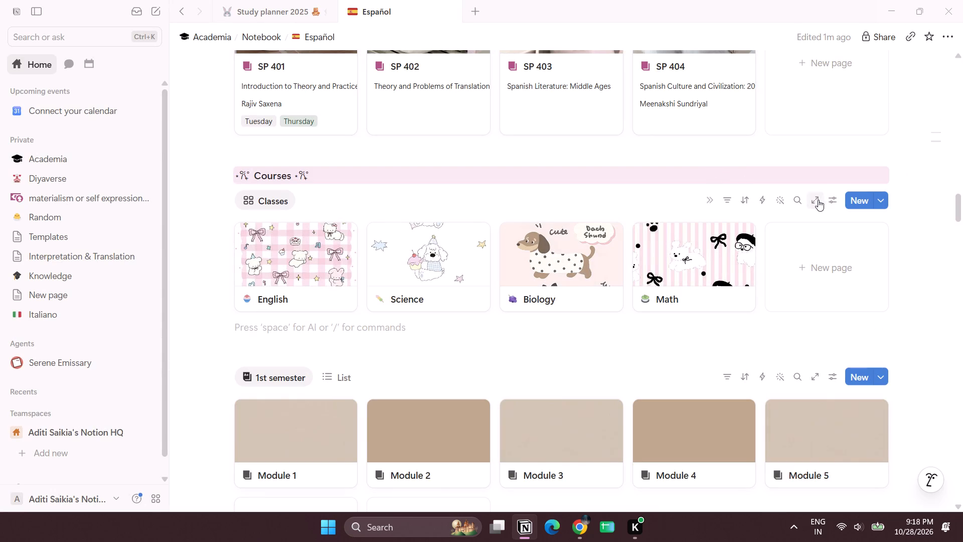
click(829, 199)
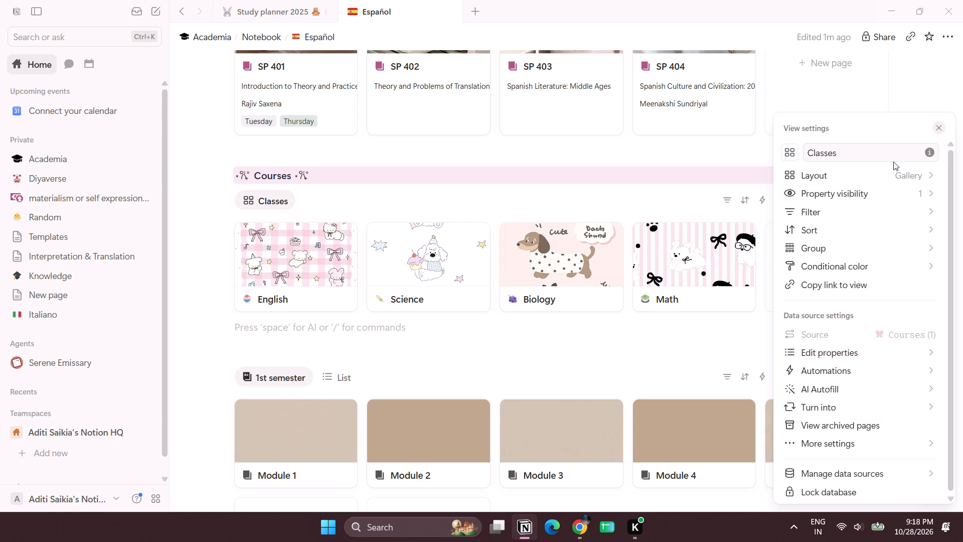
click(846, 153)
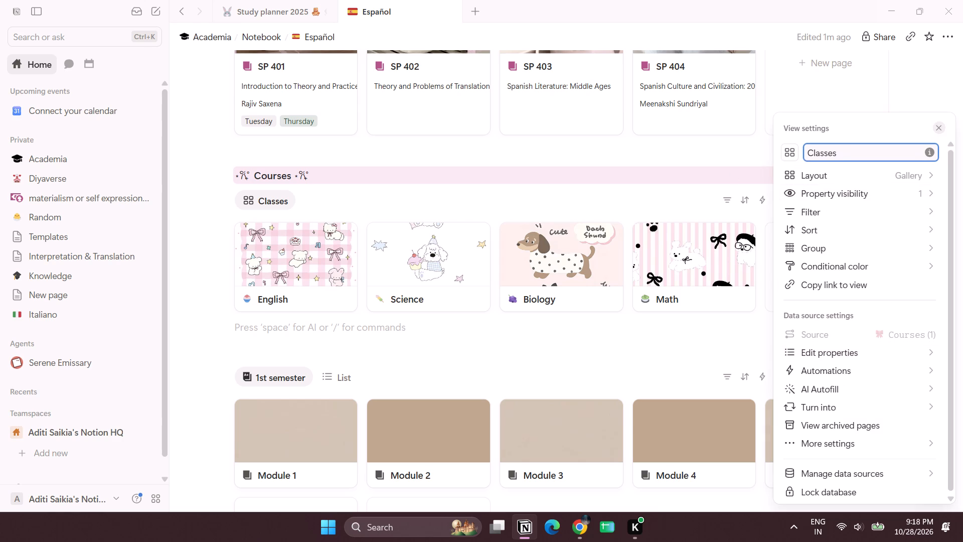
key(BackSpace)
key(BackSpace)
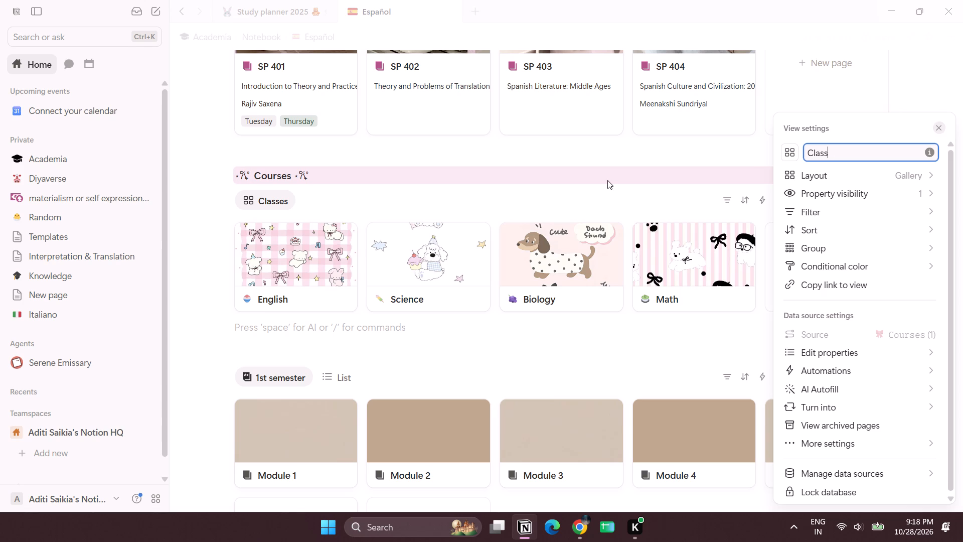
click(207, 187)
Insert a new gallery view database on a blank line directly below the Courses heading.
click(203, 176)
click(203, 176)
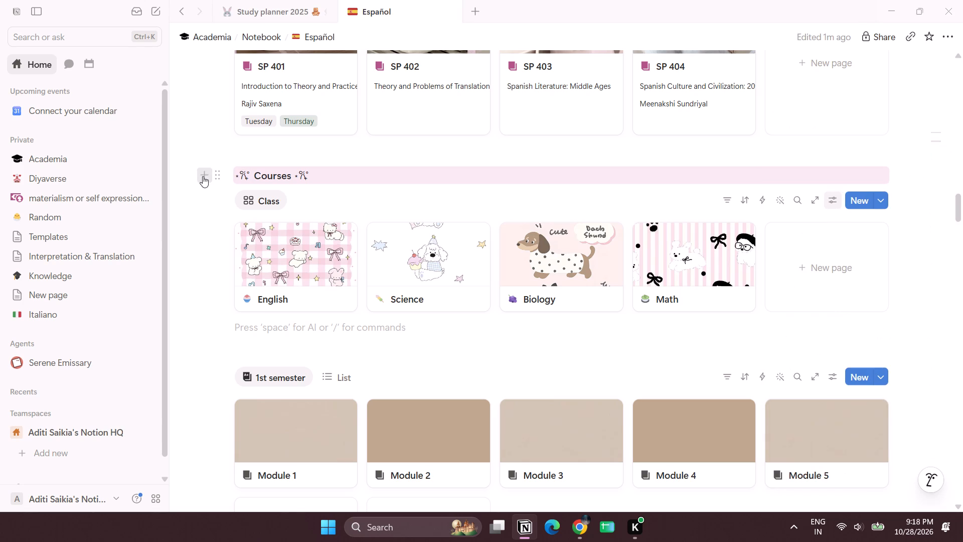
click(203, 176)
key(slash)
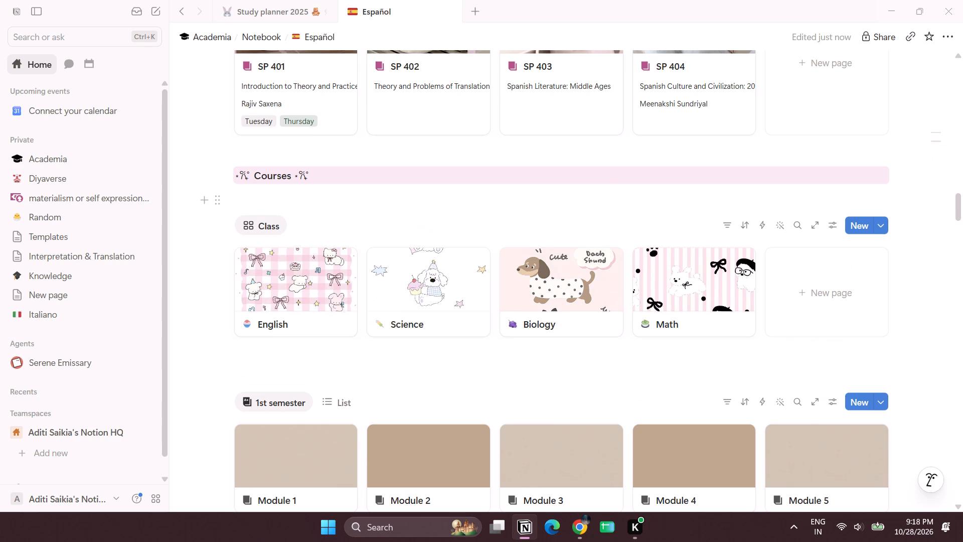
click(313, 197)
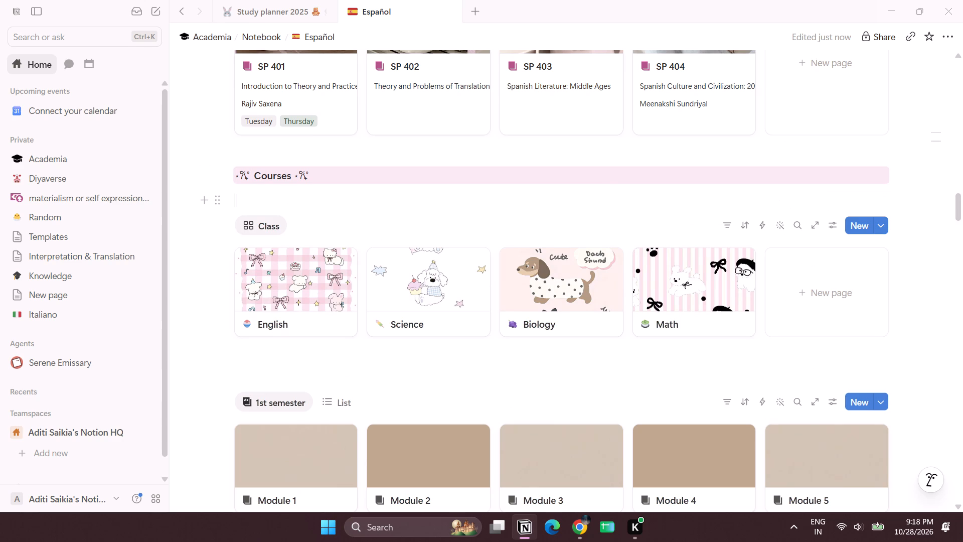
key(slash)
text(database)
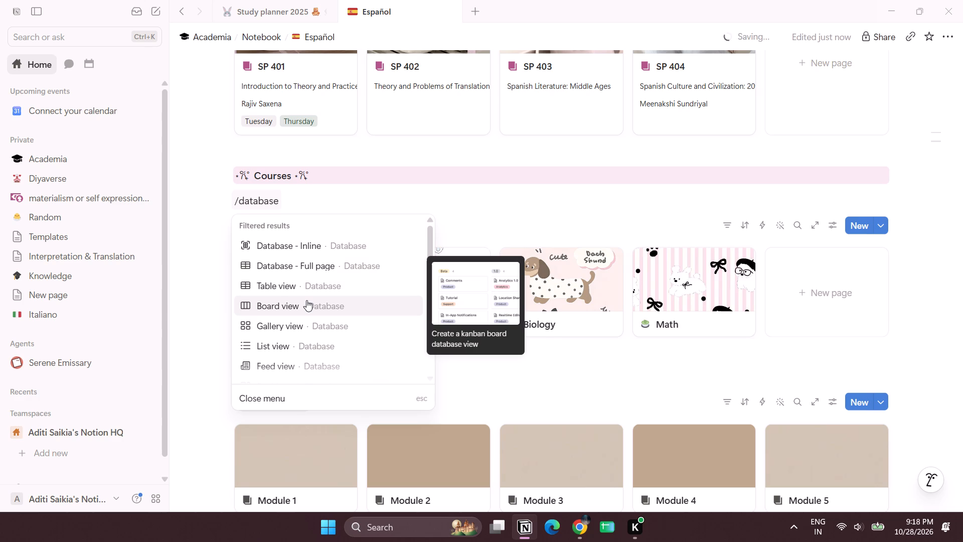
click(304, 330)
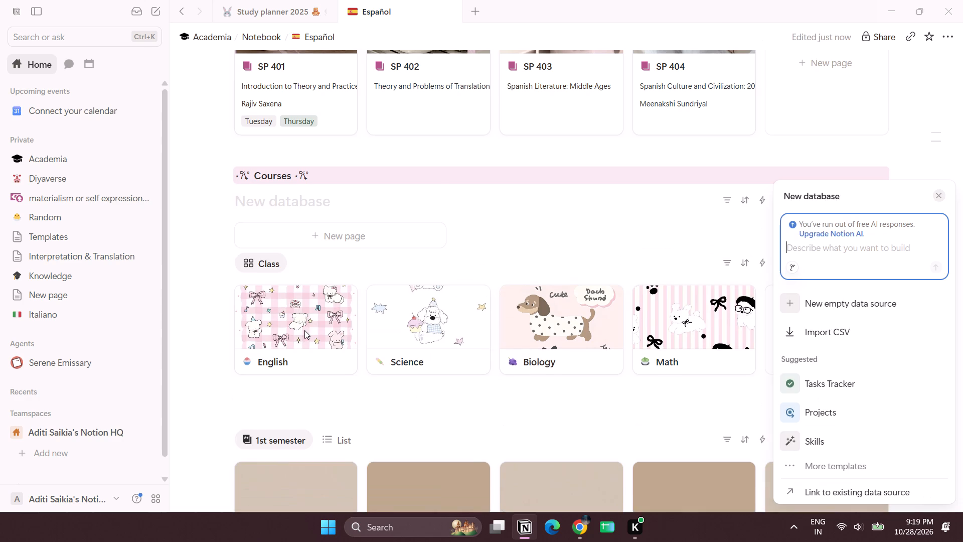
click(233, 299)
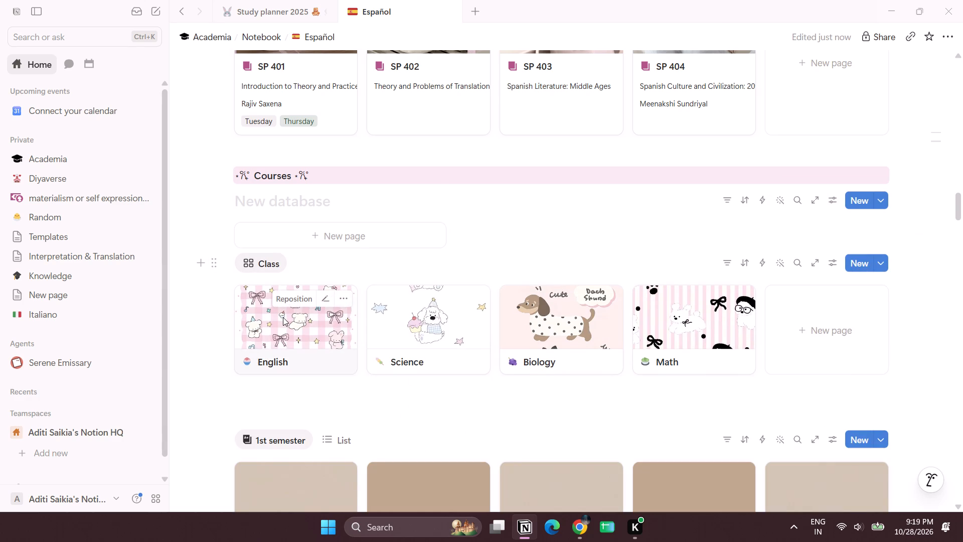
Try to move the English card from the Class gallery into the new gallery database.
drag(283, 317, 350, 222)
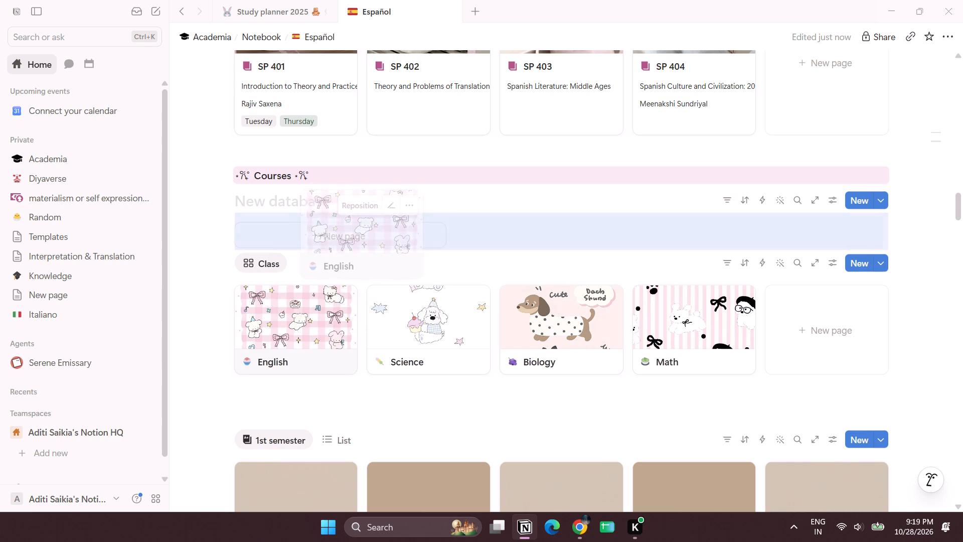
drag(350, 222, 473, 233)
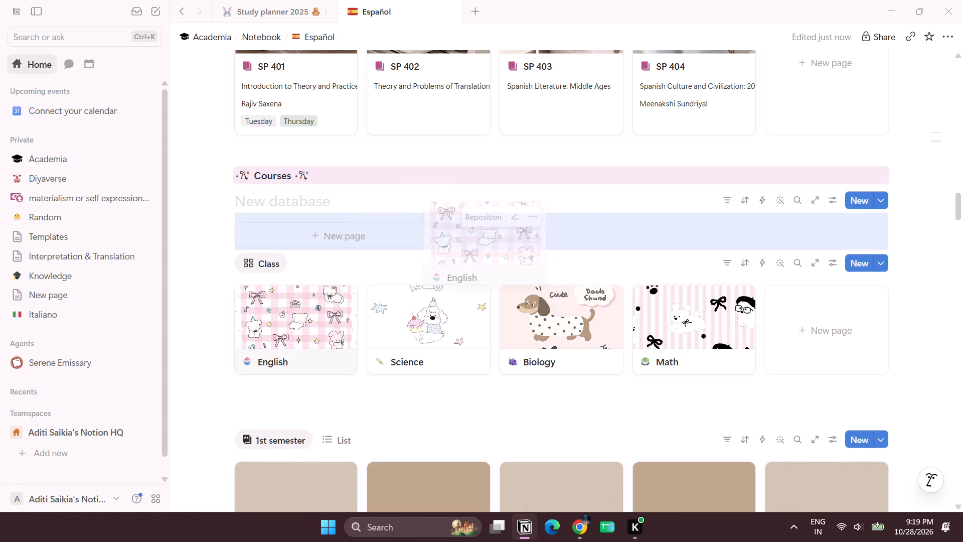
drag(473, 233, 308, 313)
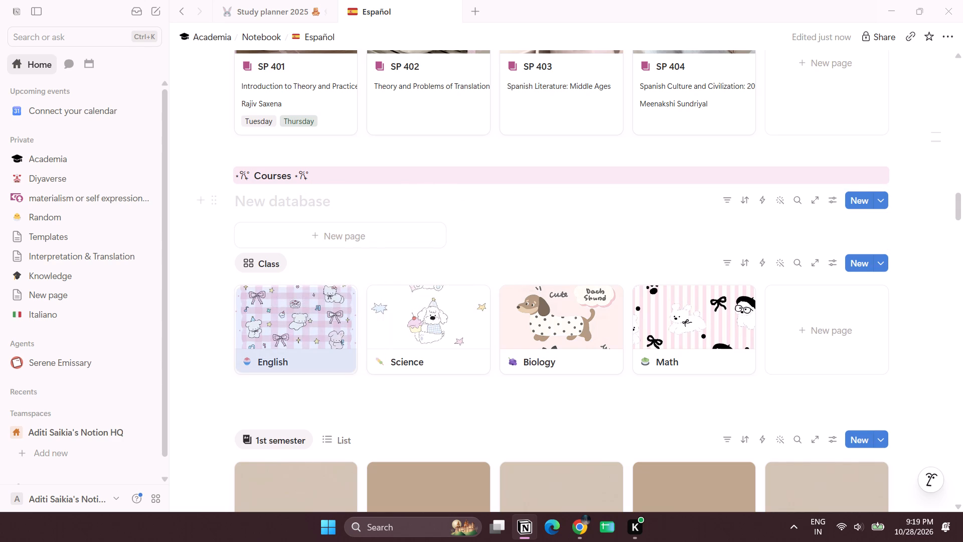
Add an empty, untitled page to the new gallery database under the Courses heading.
click(315, 248)
click(313, 243)
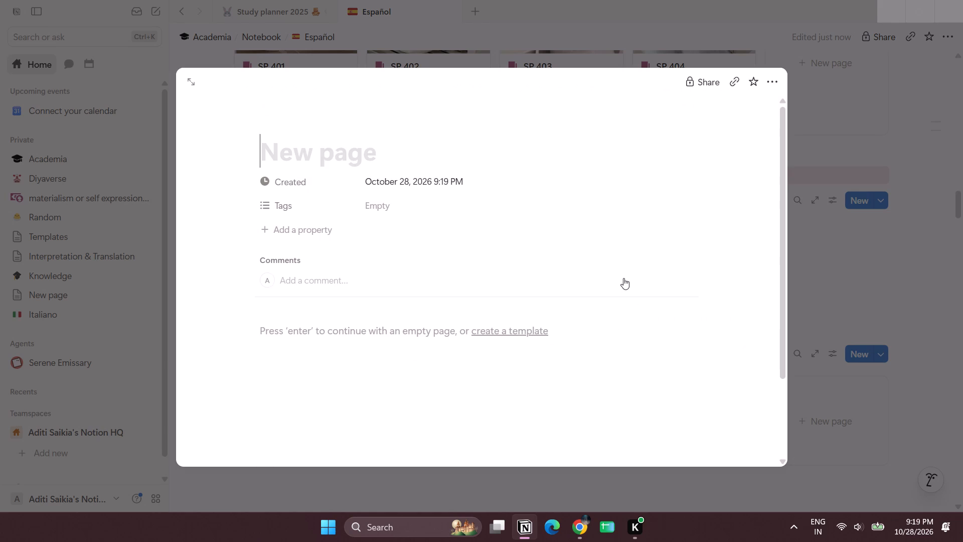
click(844, 280)
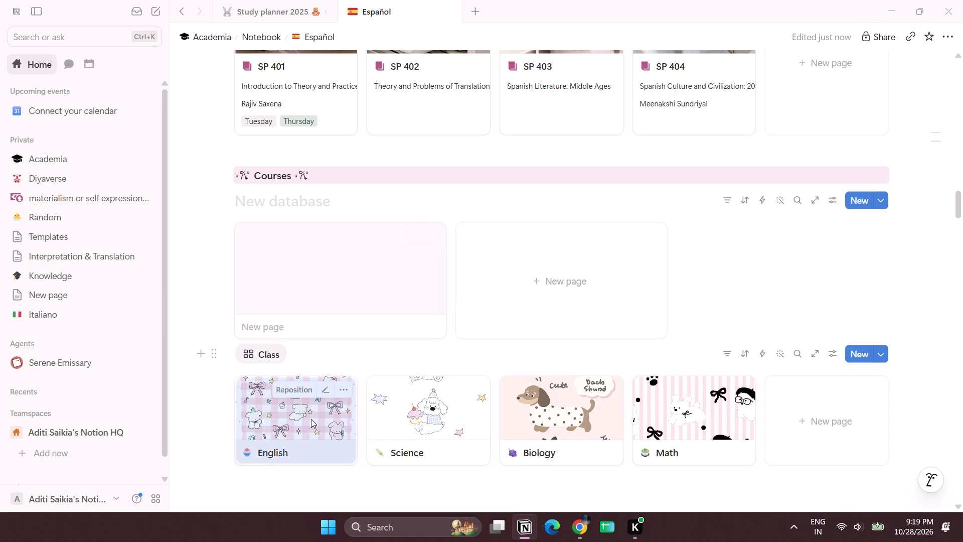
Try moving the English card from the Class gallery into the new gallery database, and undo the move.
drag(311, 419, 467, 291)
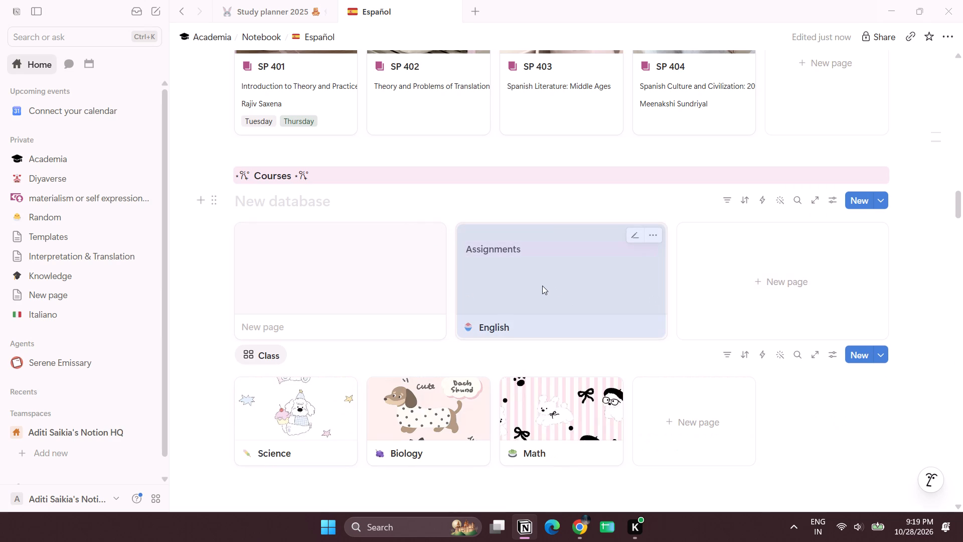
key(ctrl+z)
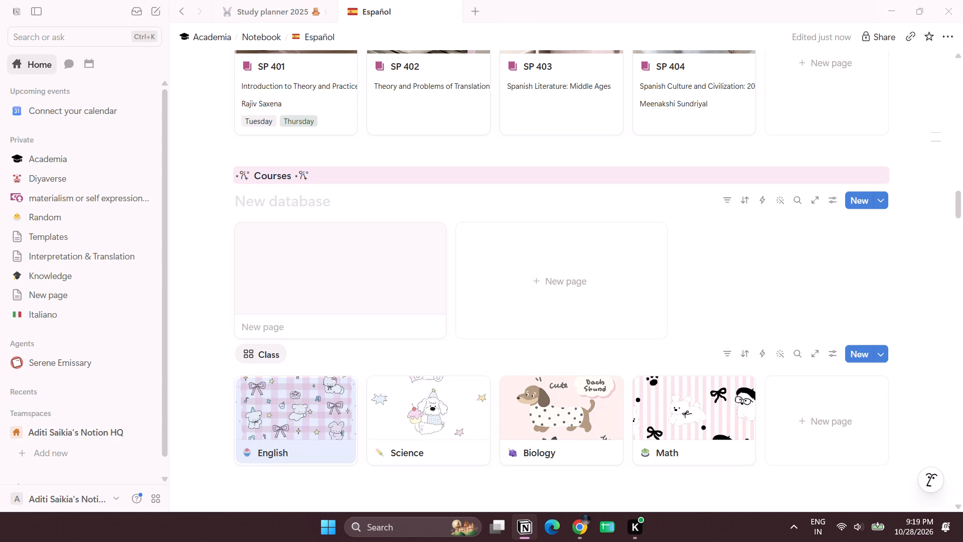
Set the new gallery database's card size to Small and its card preview to Page cover.
click(832, 204)
scroll(864, 362, down, 1)
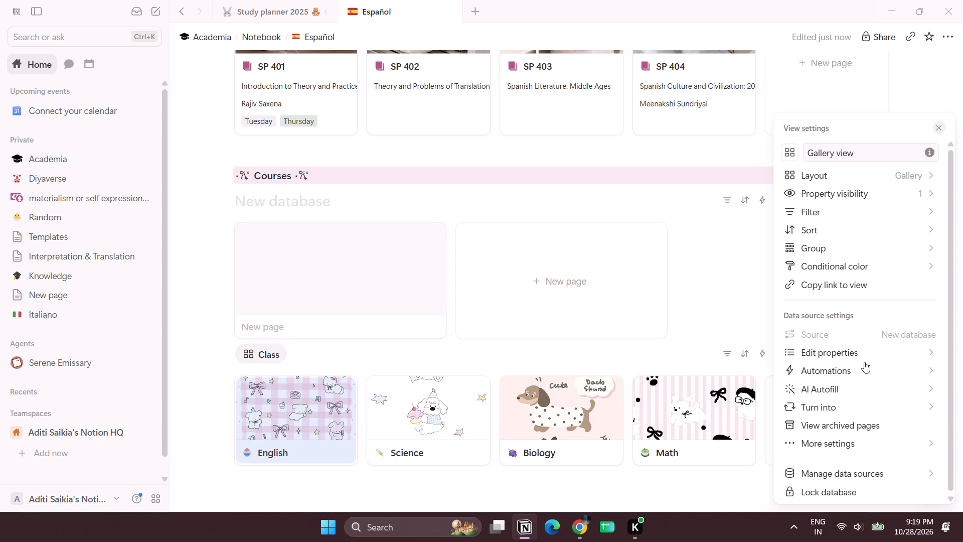
scroll(864, 362, down, 1)
click(858, 356)
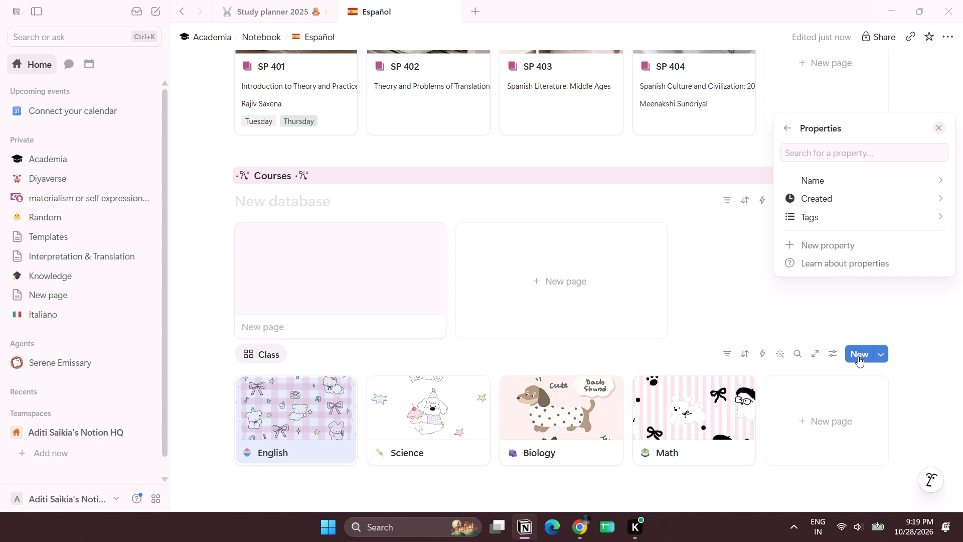
click(788, 222)
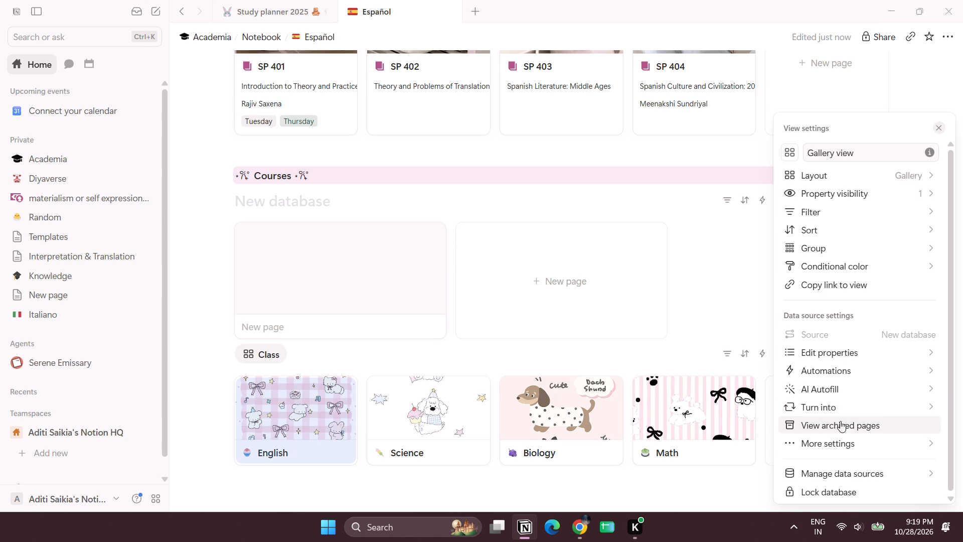
click(839, 442)
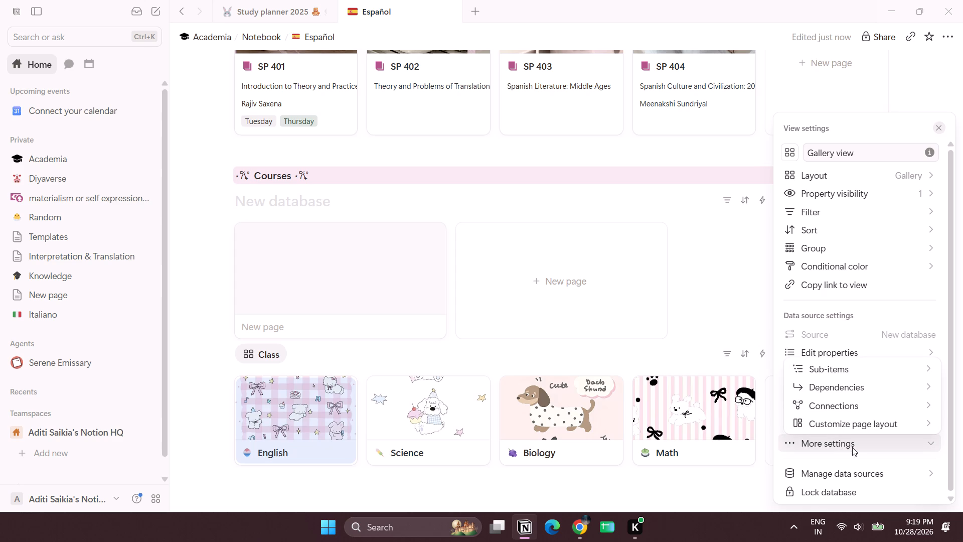
click(853, 447)
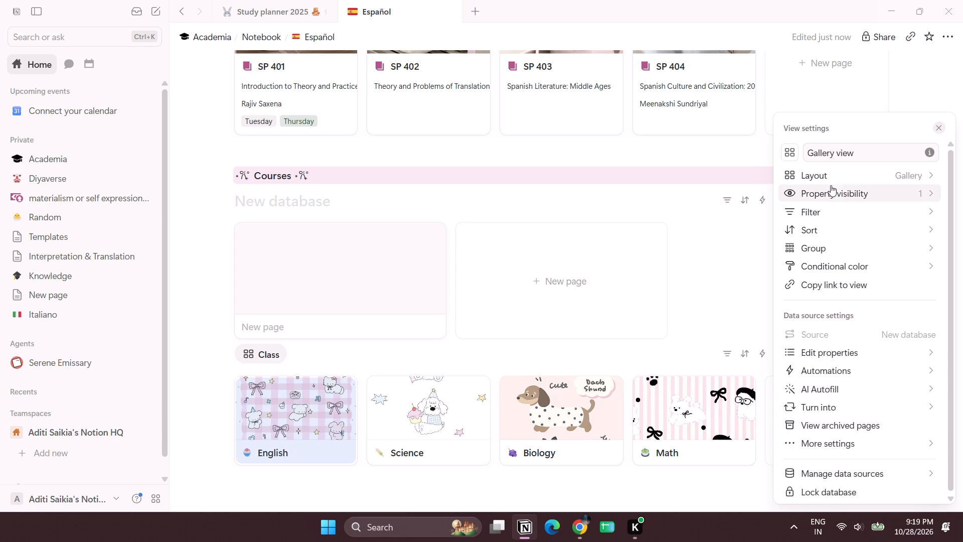
click(833, 179)
scroll(859, 331, down, 1)
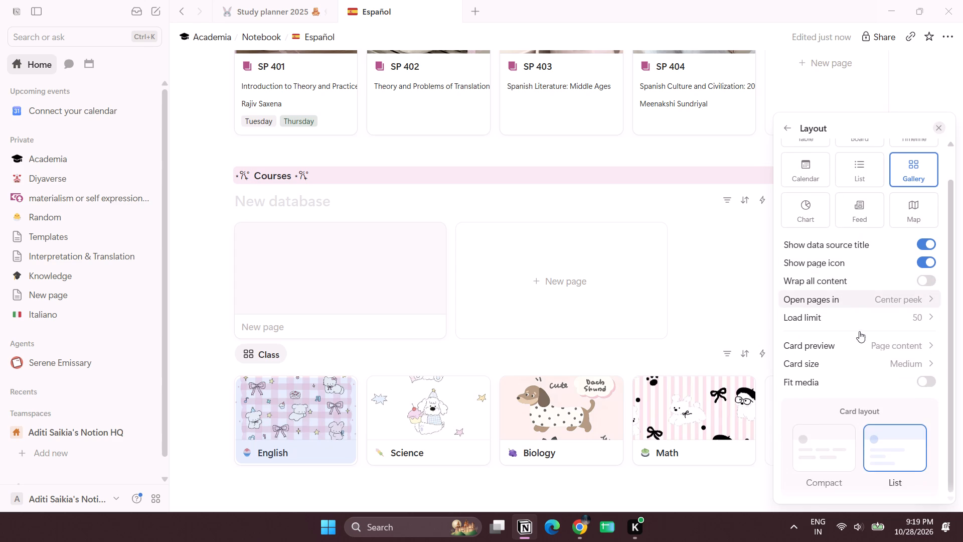
scroll(859, 331, down, 1)
click(916, 366)
click(846, 384)
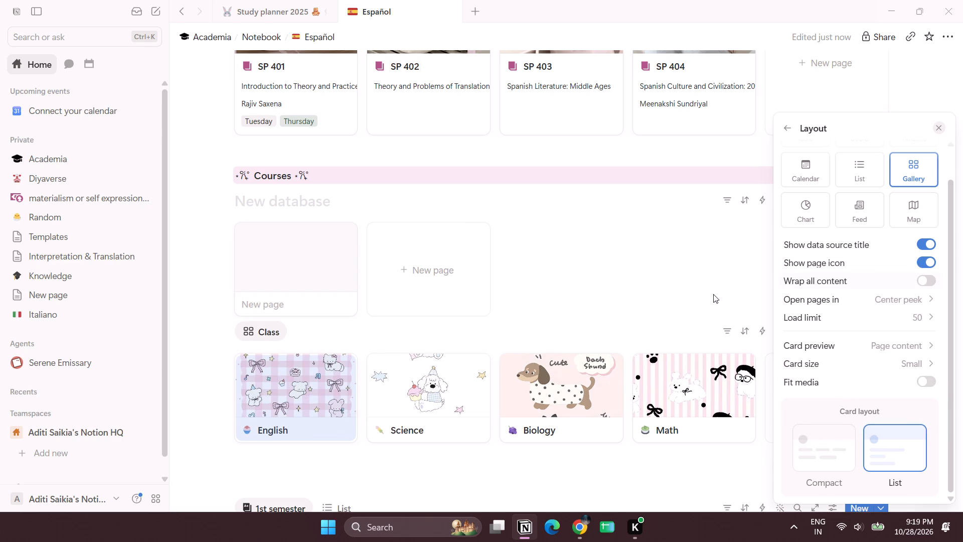
click(903, 344)
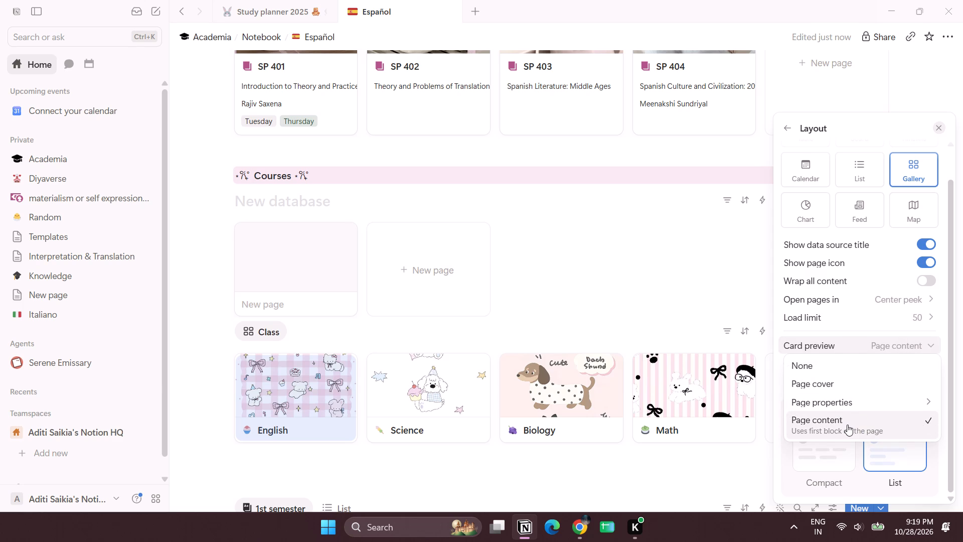
click(843, 380)
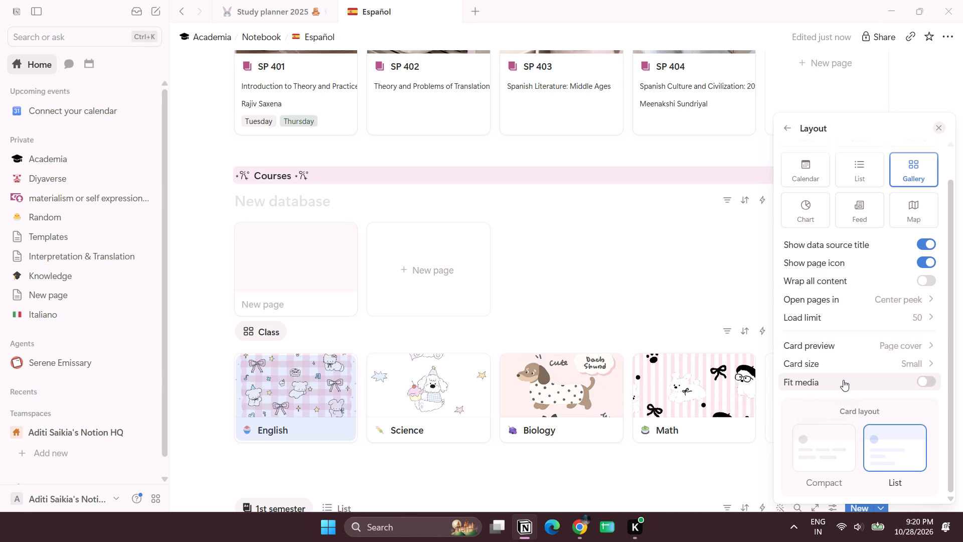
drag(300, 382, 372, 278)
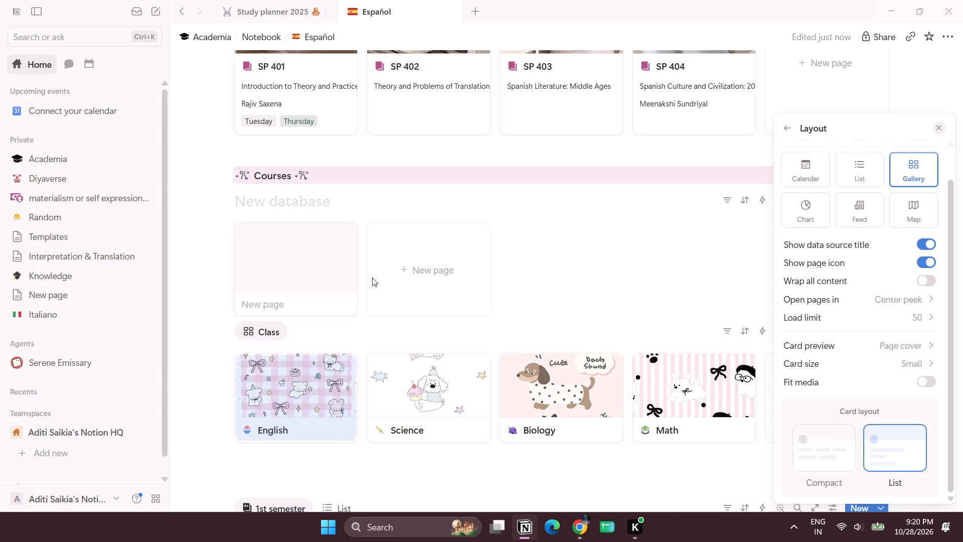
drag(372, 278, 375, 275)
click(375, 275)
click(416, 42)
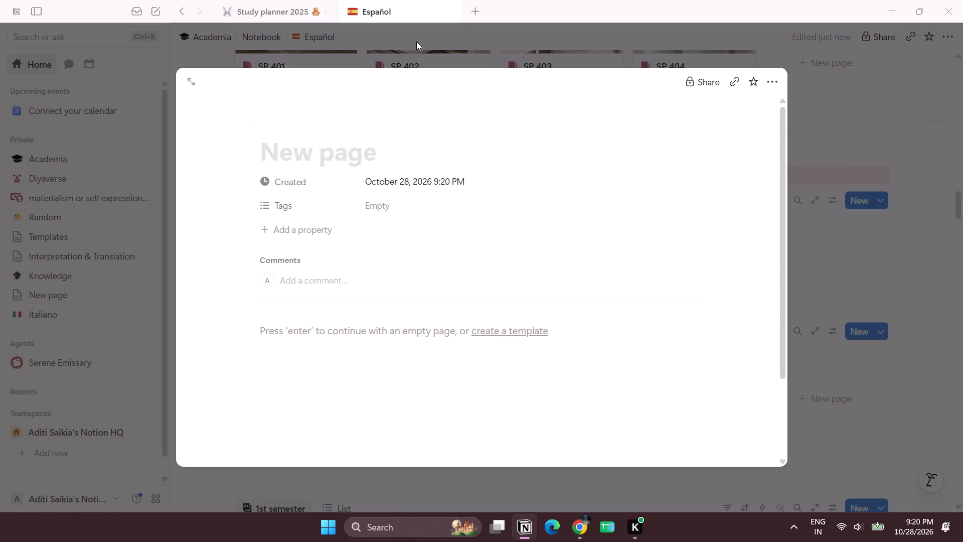
Move the English, Science and Biology cards from the Class gallery to the end of the new gallery under Courses.
drag(282, 387, 514, 286)
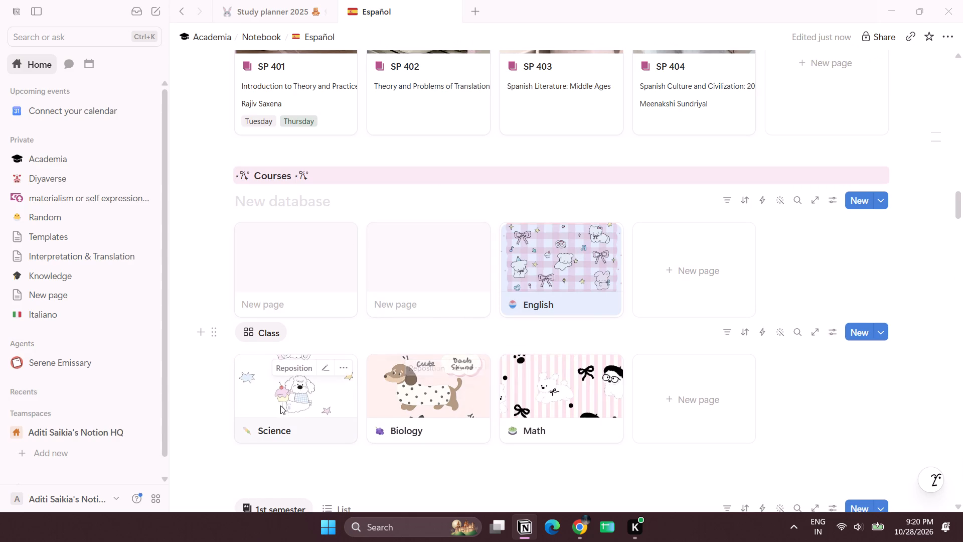
drag(280, 405, 631, 295)
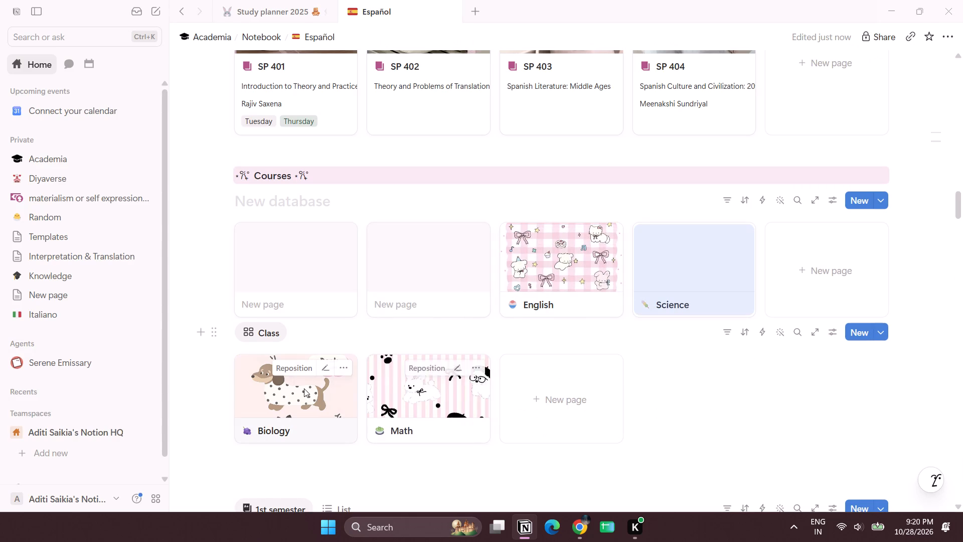
drag(304, 388, 776, 269)
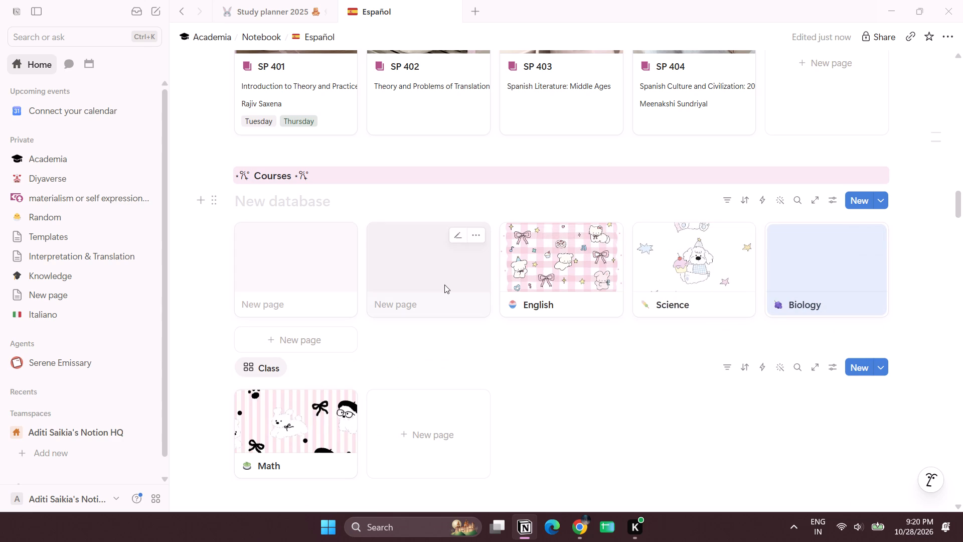
Move the two empty, untitled pages in the new Courses gallery to the trash.
right_click(444, 285)
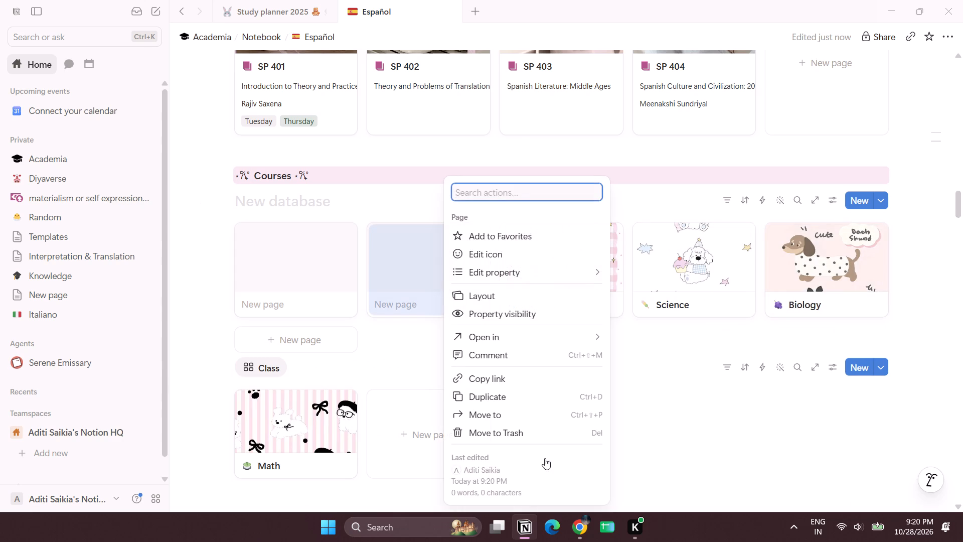
click(526, 437)
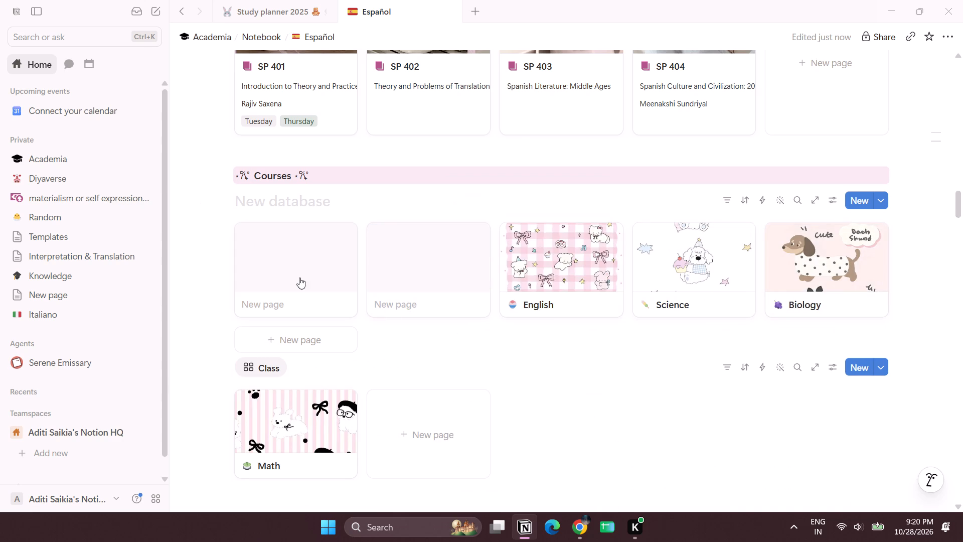
right_click(297, 277)
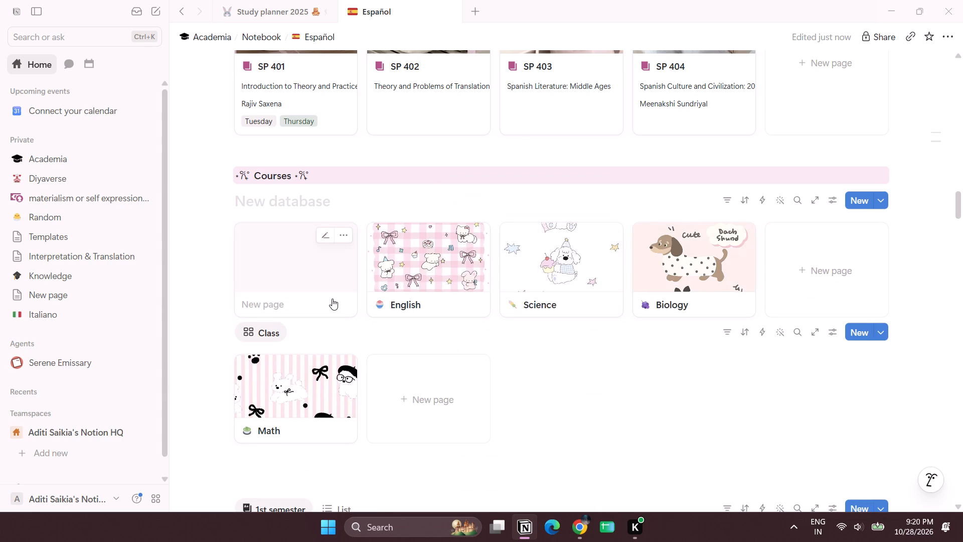
click(352, 430)
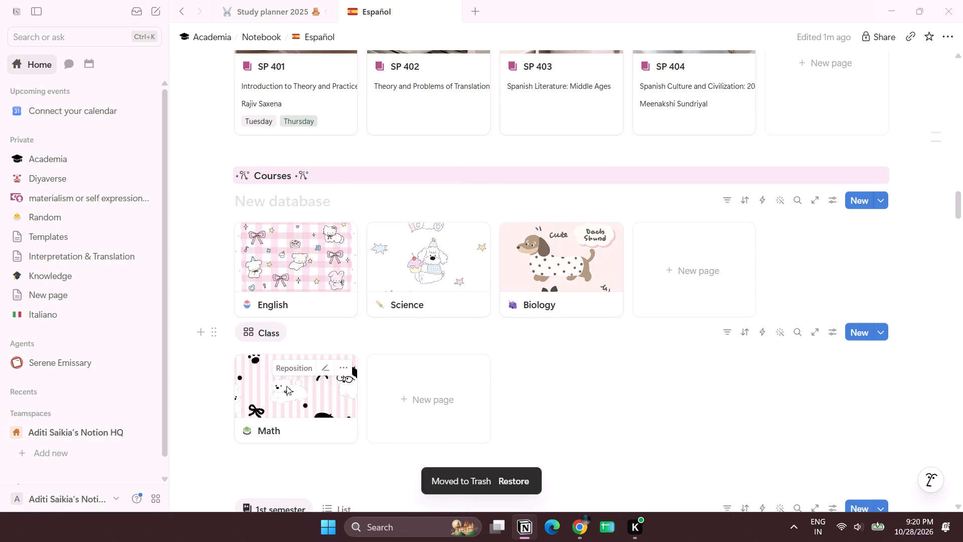
Move the Math card from the Class gallery into the new gallery, placing it after Biology.
drag(286, 386, 622, 275)
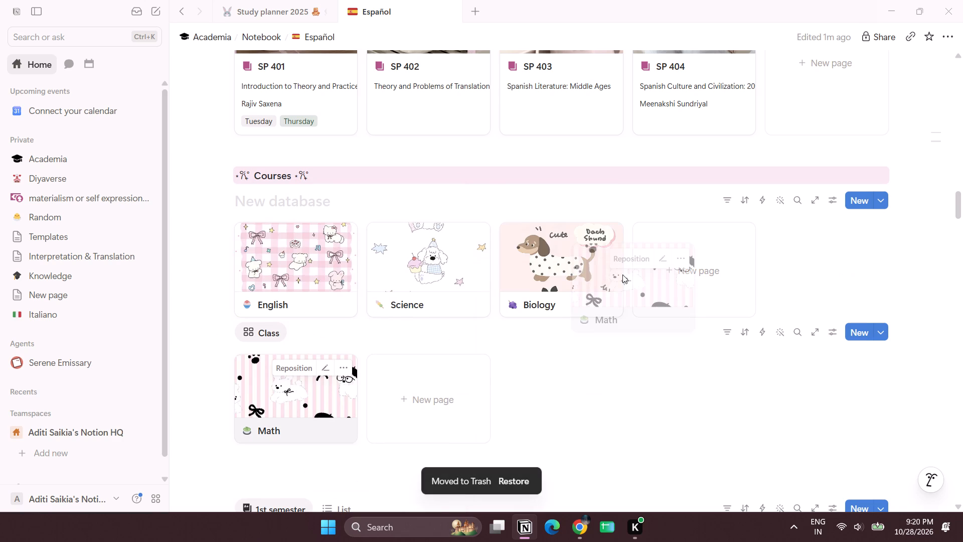
drag(622, 275, 631, 277)
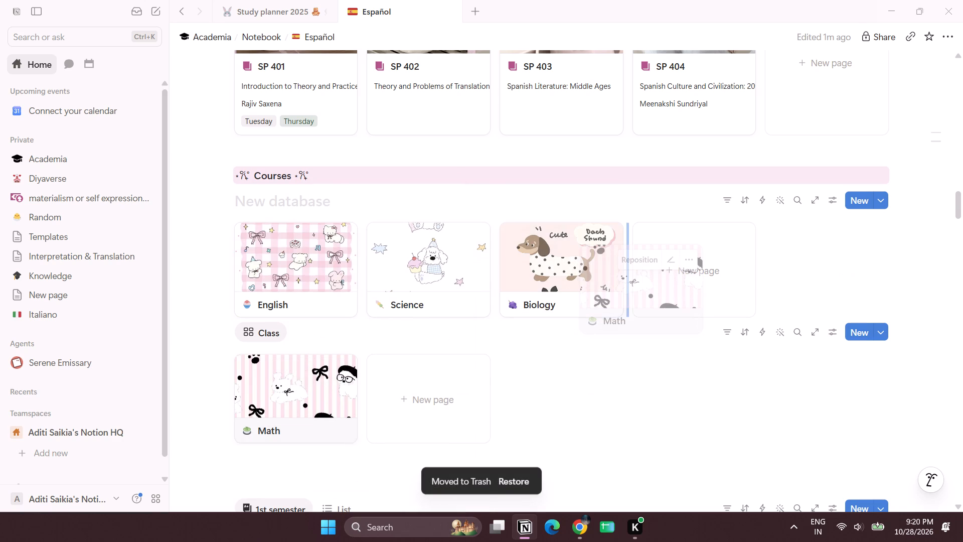
Delete the emptied Class gallery database below the new Courses gallery.
click(217, 333)
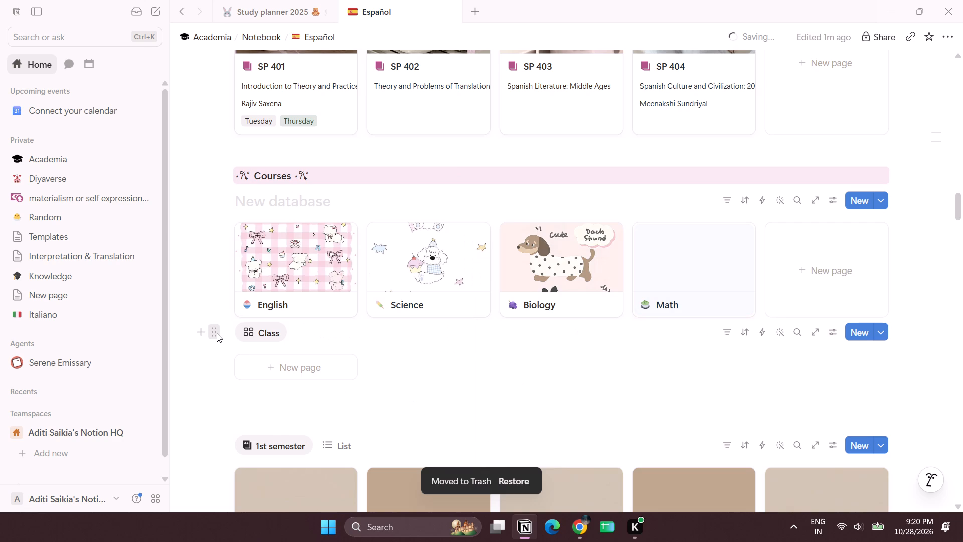
click(138, 449)
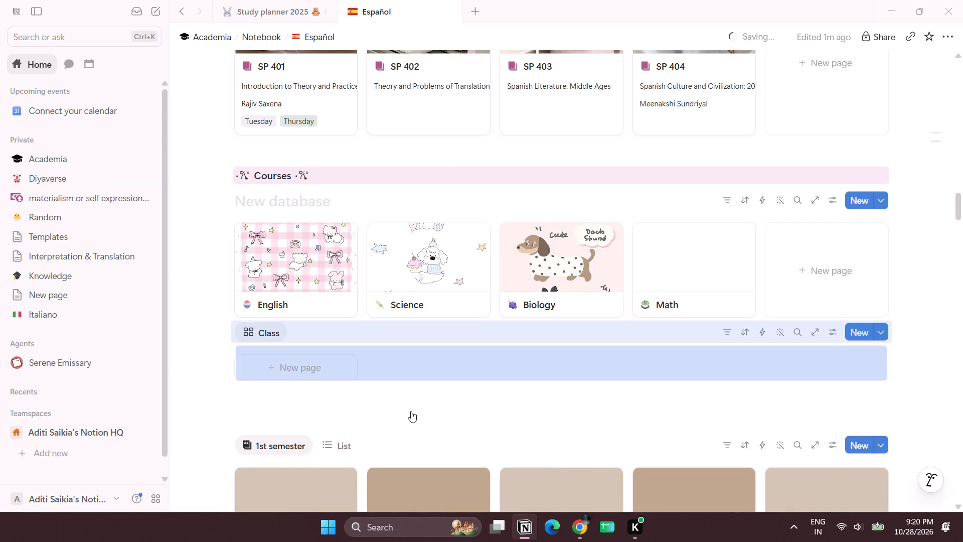
click(480, 276)
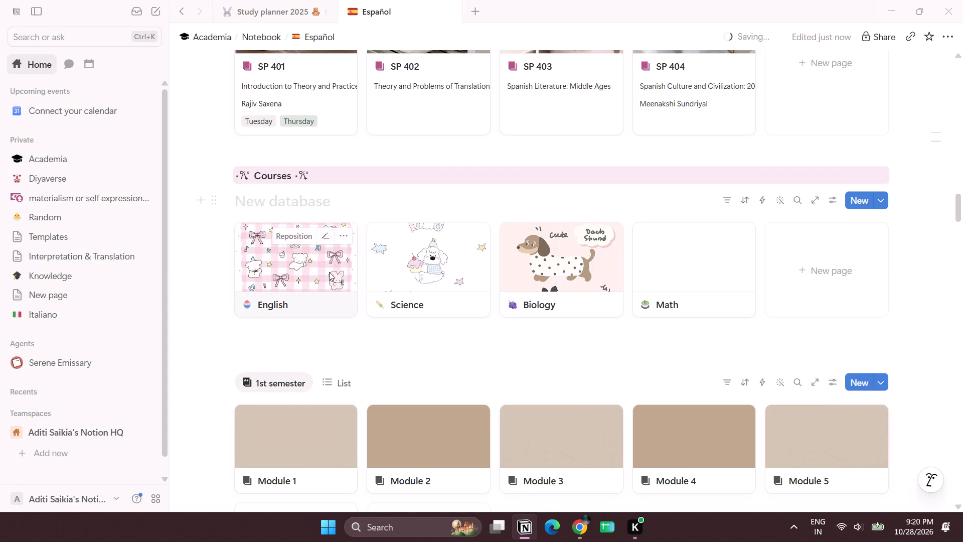
Open the English page from the new gallery and examine its properties and its Assignments, Notes and Exams sections.
click(253, 276)
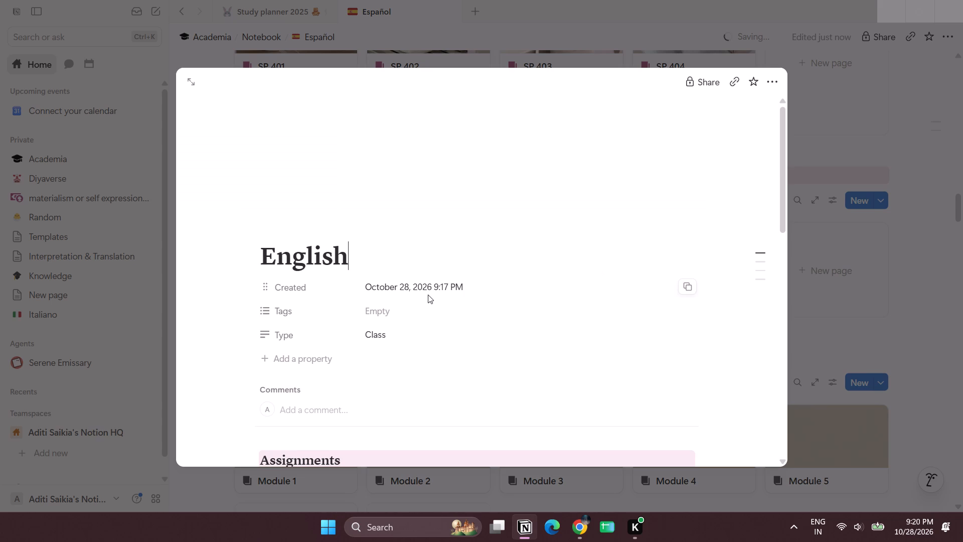
scroll(428, 295, down, 2)
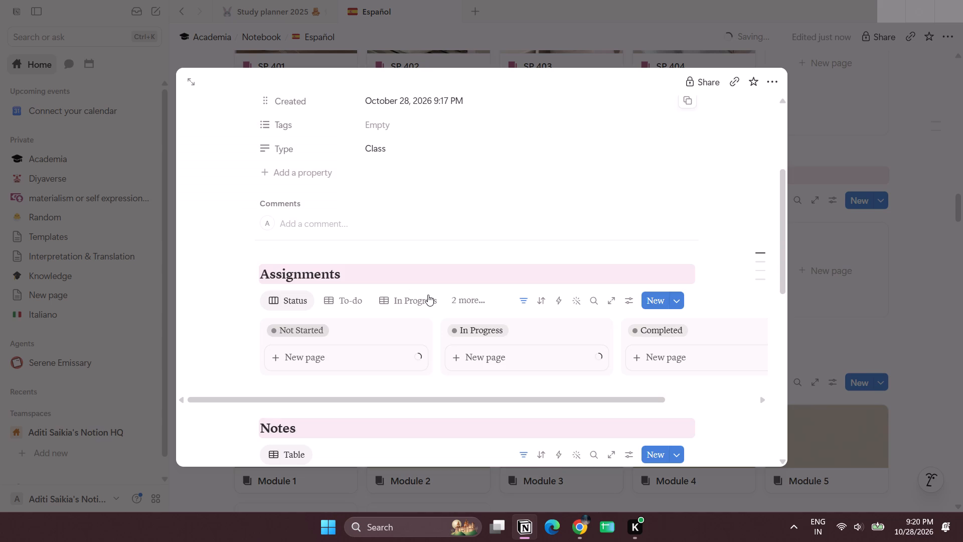
scroll(428, 295, down, 1)
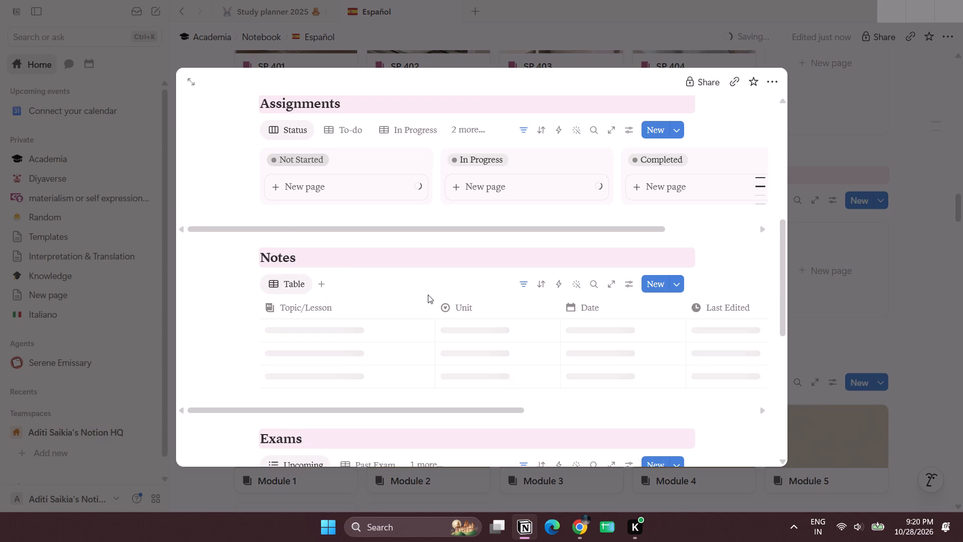
scroll(450, 290, up, 8)
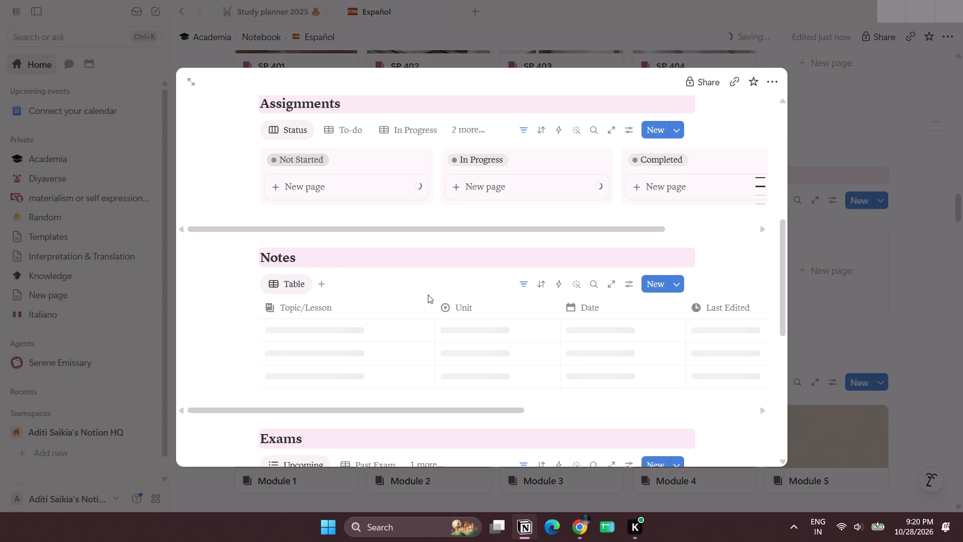